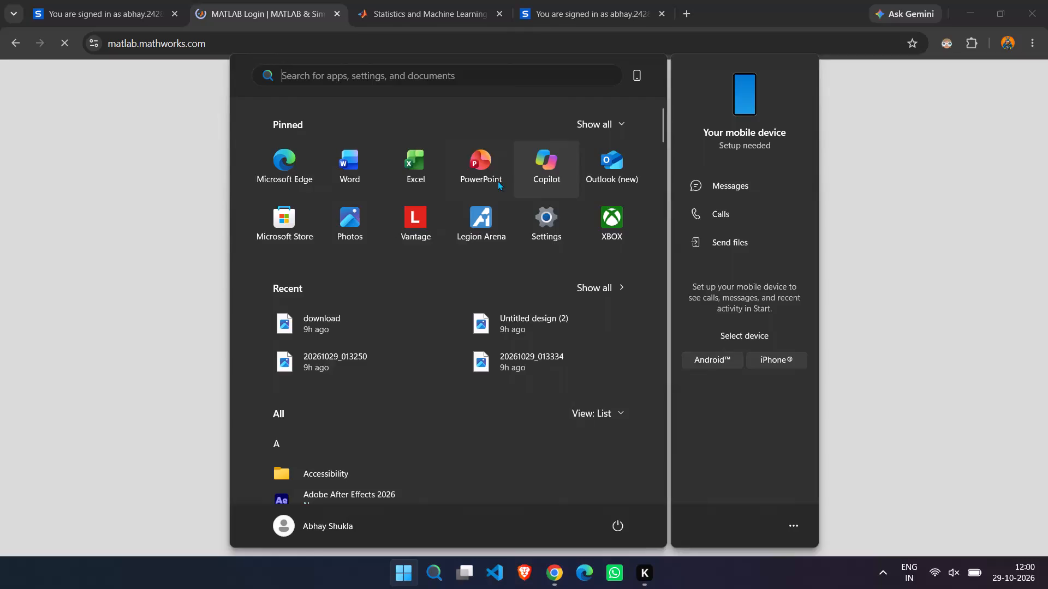
Switch to PowerPoint, open the _Value-Based Learning presentation and go to slide 4.
left_click(478, 184)
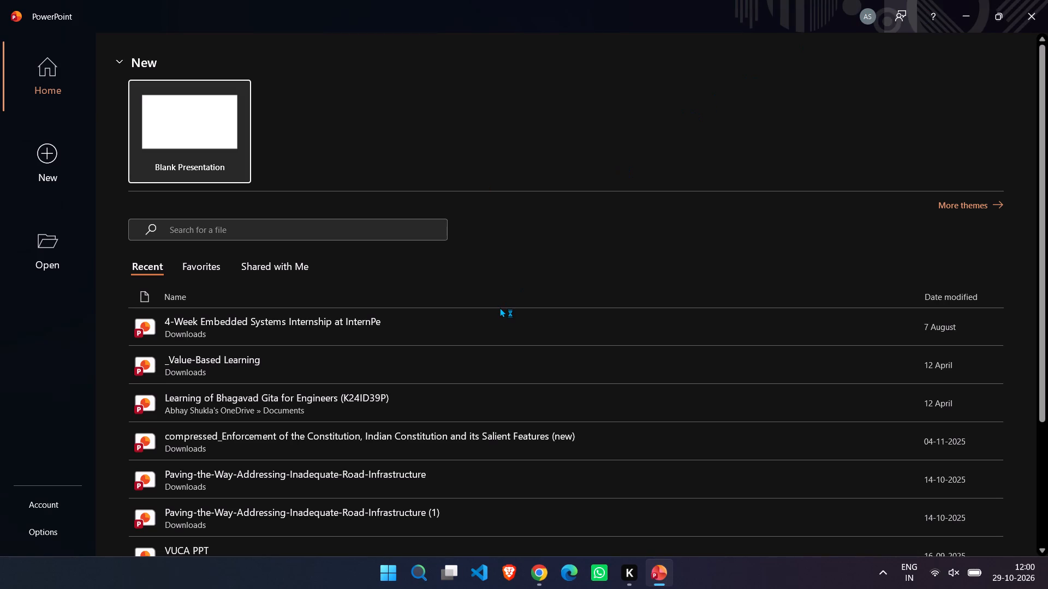
double_click(336, 377)
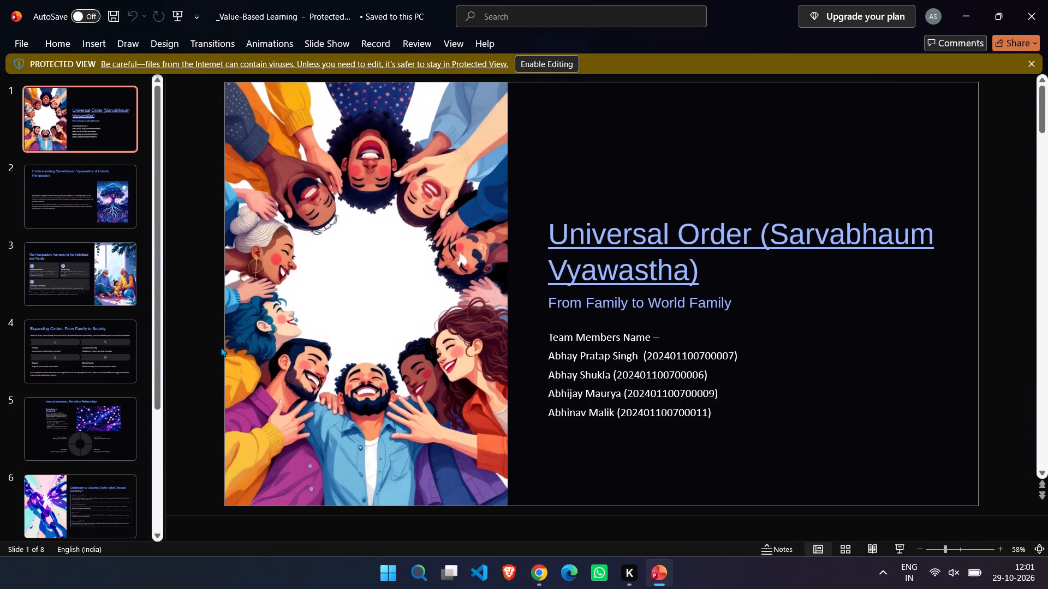
left_click(72, 350)
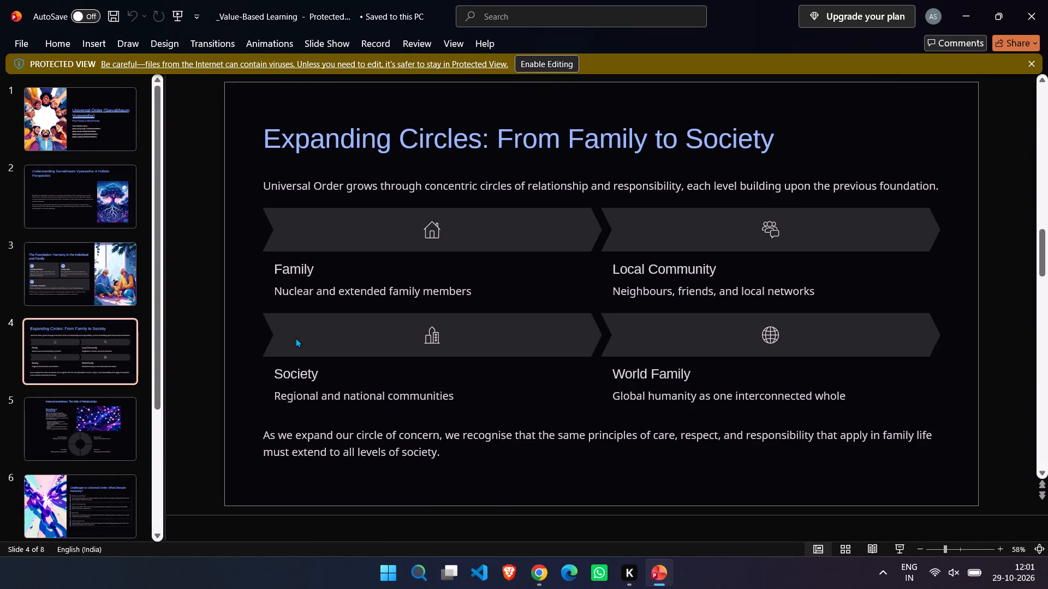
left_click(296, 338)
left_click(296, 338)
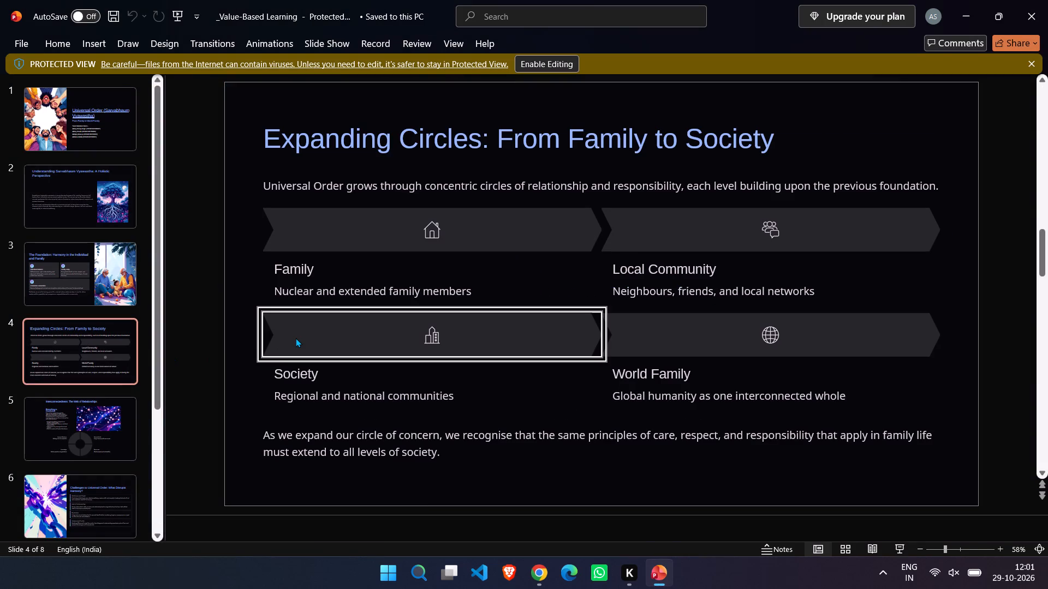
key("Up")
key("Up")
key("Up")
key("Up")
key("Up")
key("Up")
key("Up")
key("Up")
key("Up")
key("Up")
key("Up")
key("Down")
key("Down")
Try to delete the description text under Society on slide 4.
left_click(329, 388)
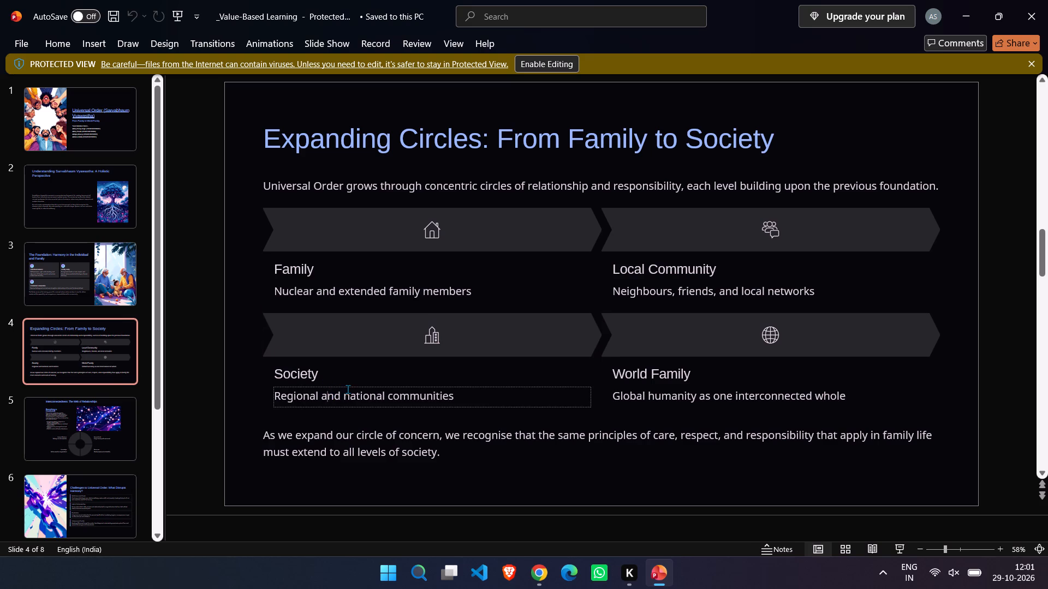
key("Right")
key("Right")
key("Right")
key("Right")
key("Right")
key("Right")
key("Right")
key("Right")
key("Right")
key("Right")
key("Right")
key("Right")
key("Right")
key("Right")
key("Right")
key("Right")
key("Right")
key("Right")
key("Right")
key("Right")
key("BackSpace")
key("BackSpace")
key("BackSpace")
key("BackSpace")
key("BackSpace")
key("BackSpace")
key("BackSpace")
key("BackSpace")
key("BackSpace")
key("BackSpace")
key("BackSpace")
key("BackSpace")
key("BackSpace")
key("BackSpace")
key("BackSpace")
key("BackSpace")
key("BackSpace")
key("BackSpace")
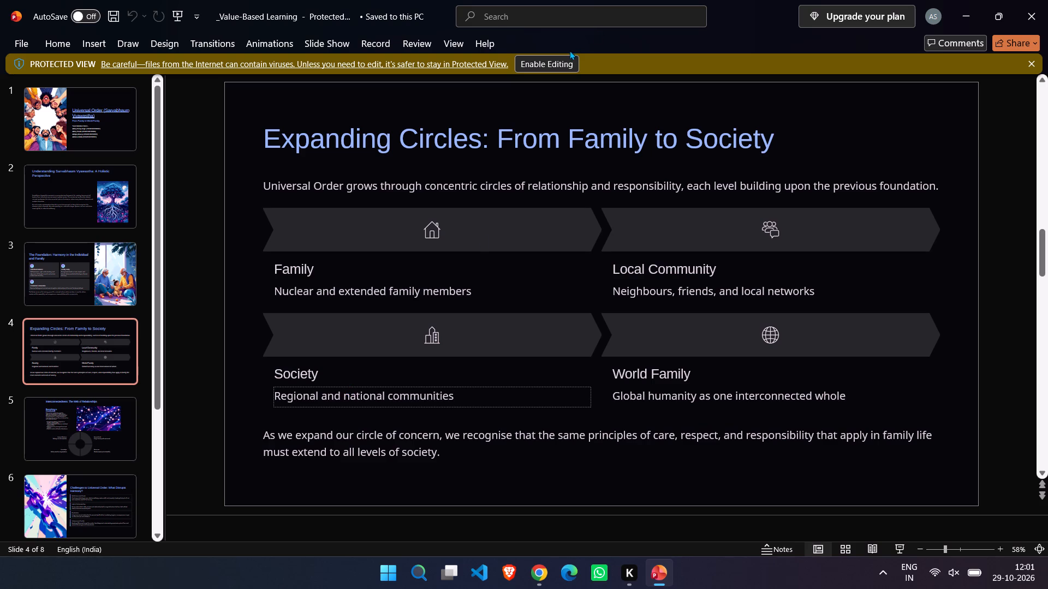
Enable editing of the protected presentation.
left_click(569, 57)
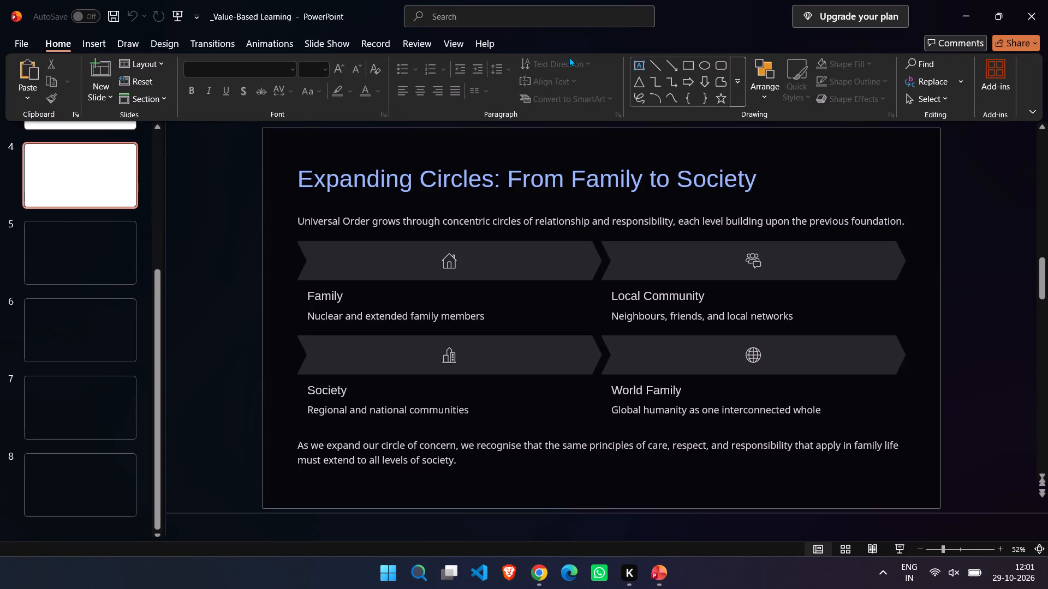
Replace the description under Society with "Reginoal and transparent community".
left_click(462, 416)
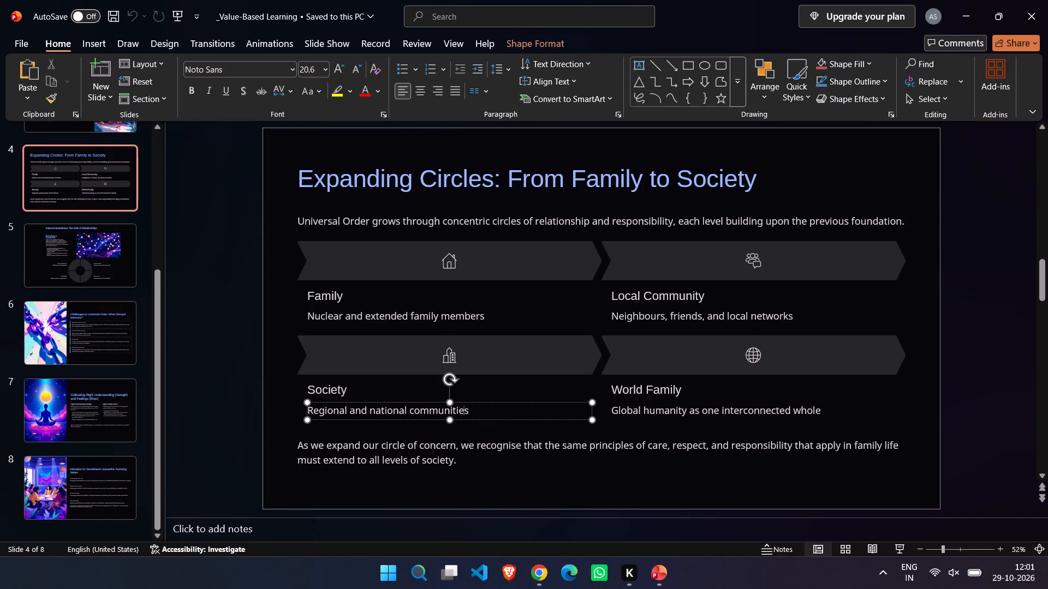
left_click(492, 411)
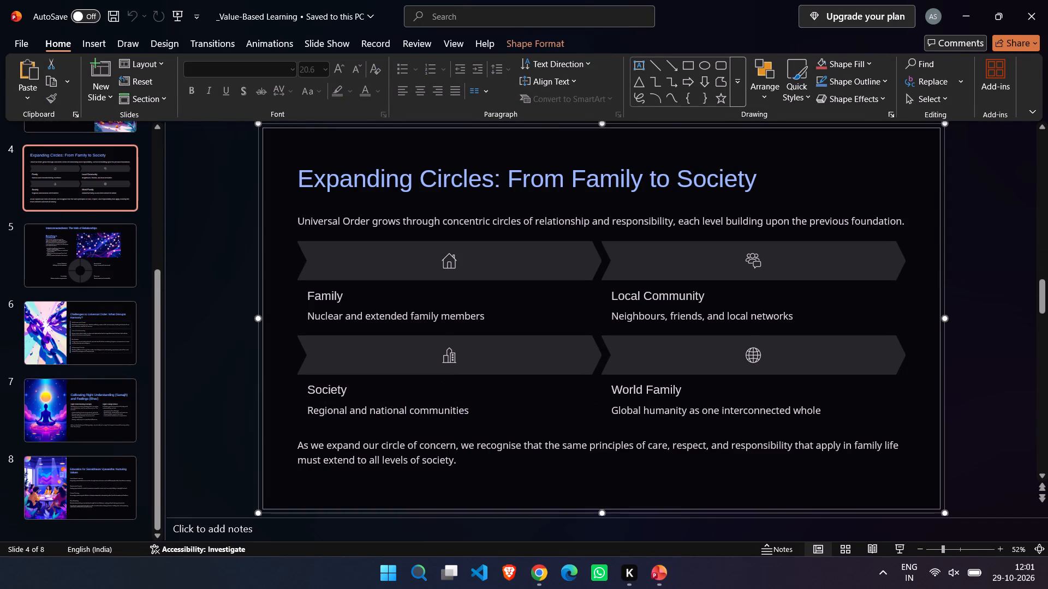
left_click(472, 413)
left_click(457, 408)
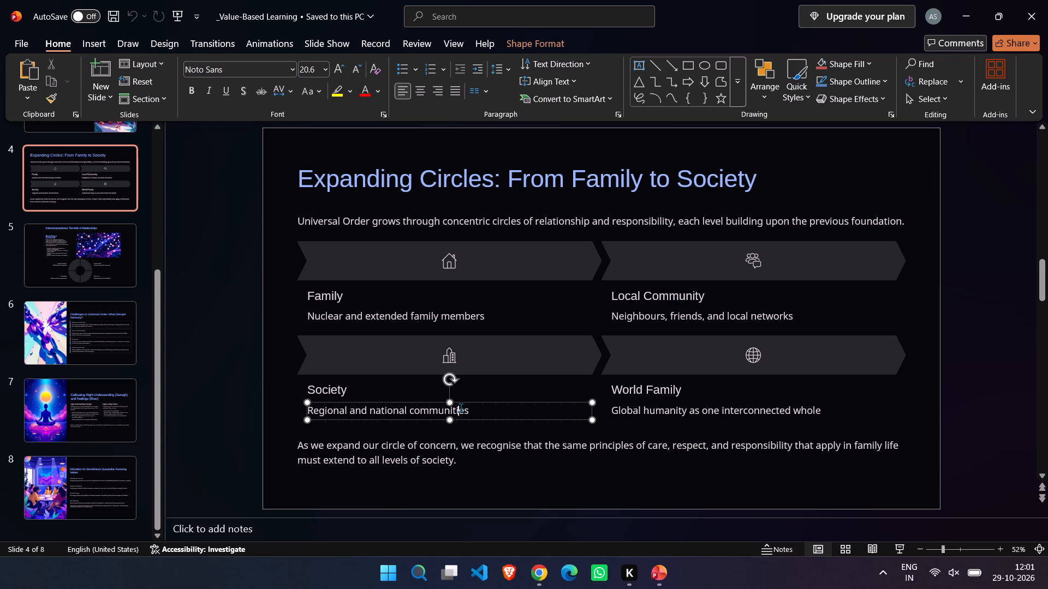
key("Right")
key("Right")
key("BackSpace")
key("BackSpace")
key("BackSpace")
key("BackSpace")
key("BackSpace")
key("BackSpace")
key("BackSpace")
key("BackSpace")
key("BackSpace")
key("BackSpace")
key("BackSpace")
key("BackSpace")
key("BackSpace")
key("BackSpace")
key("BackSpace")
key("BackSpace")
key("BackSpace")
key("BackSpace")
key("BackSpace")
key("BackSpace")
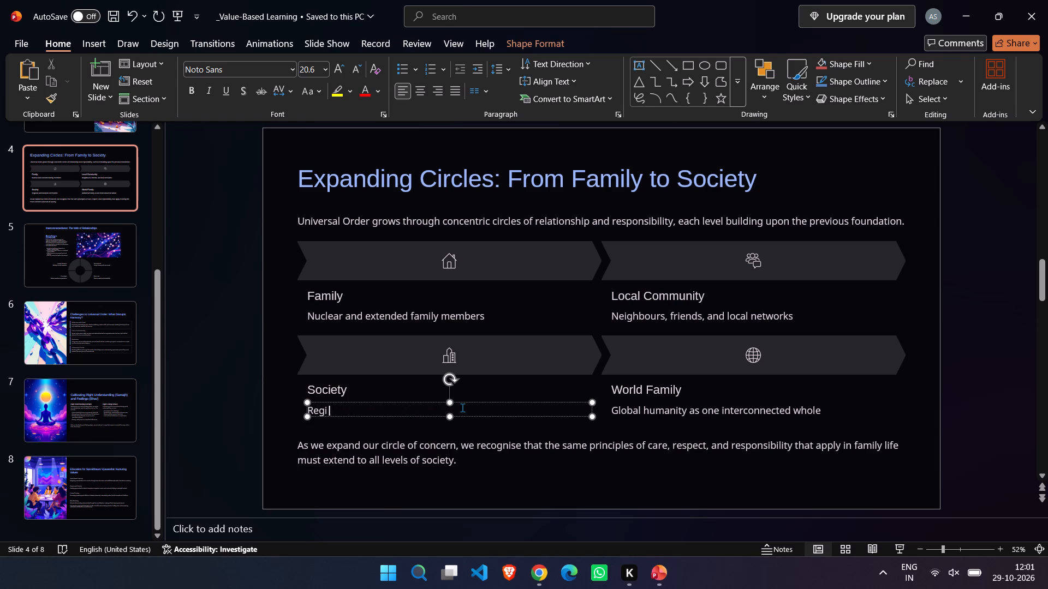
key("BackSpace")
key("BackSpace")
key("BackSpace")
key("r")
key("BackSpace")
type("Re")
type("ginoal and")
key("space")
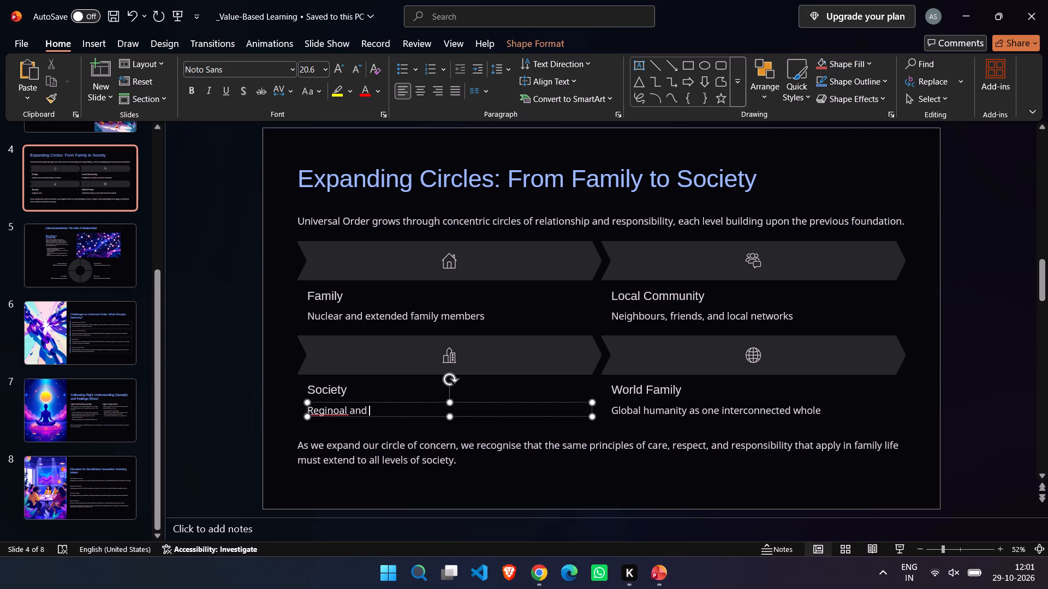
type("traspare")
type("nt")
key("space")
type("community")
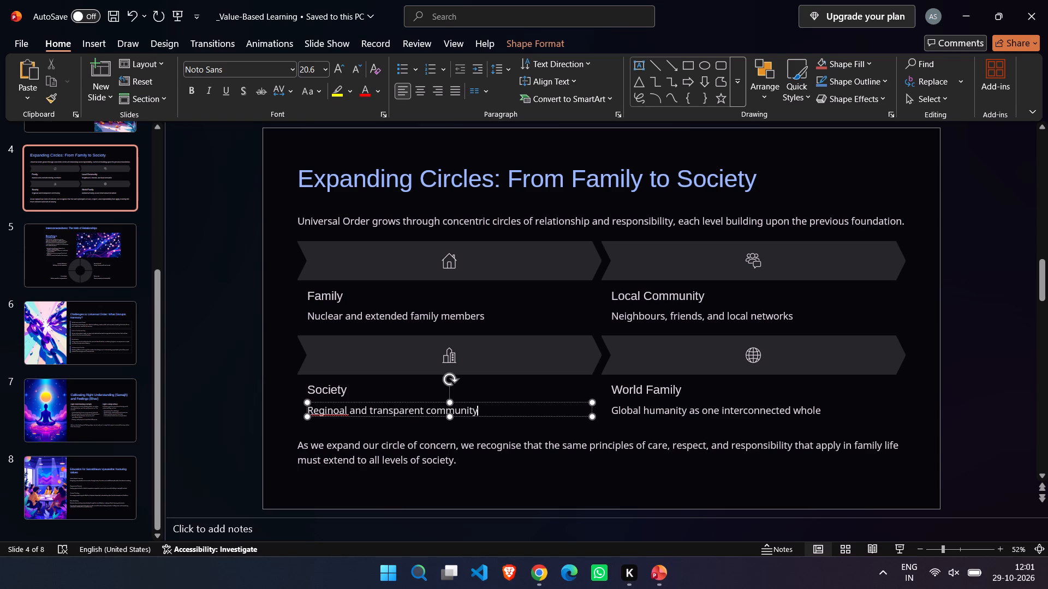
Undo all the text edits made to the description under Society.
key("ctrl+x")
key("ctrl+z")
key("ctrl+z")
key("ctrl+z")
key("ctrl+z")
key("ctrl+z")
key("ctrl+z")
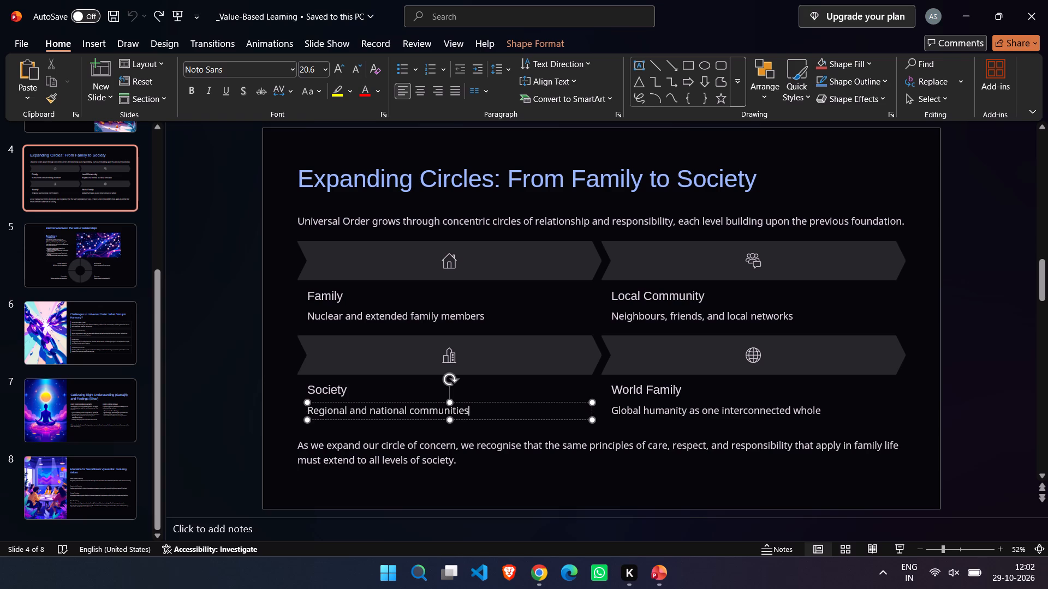
Replace the description under World Family with "Global and human humanity".
left_click(688, 408)
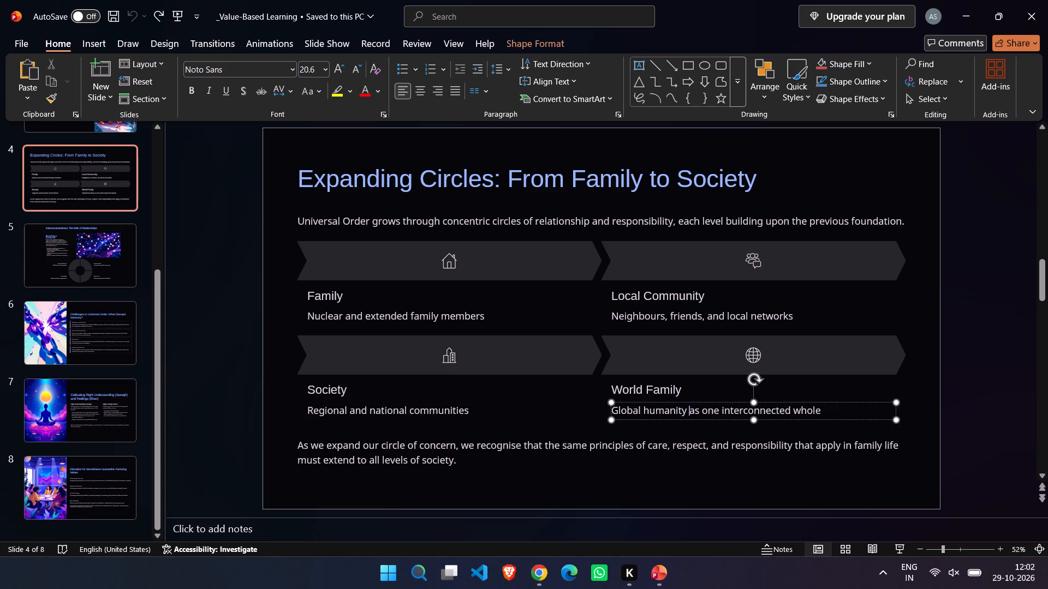
left_click(825, 410)
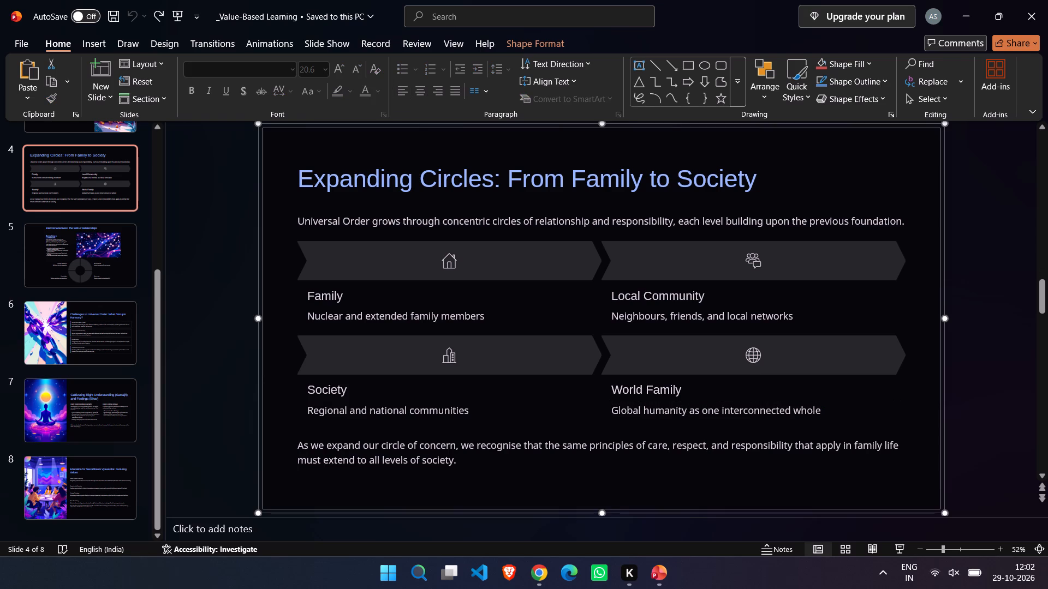
left_click(805, 418)
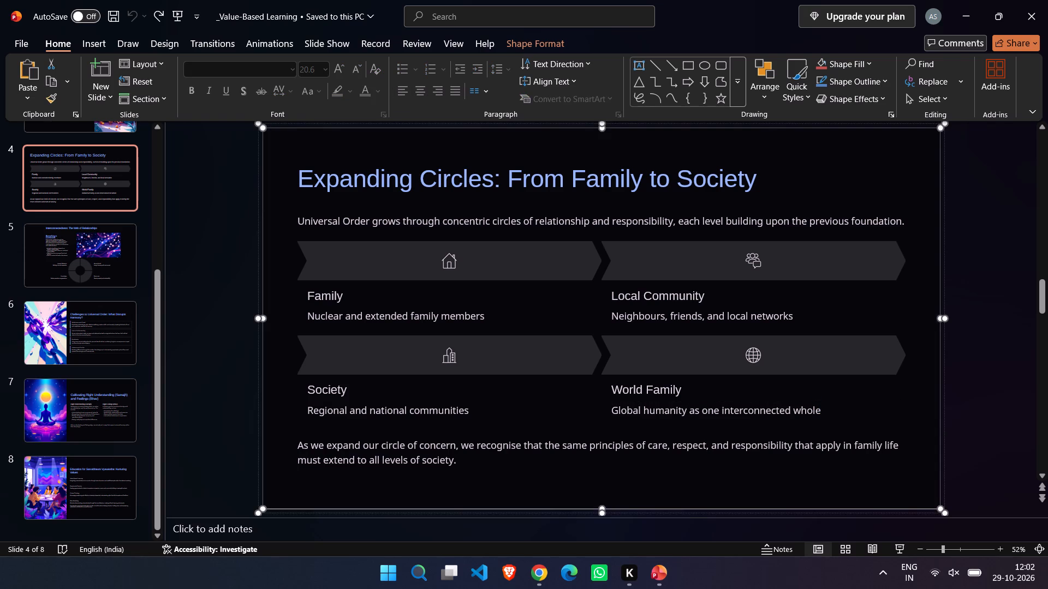
left_click(821, 407)
left_click(820, 411)
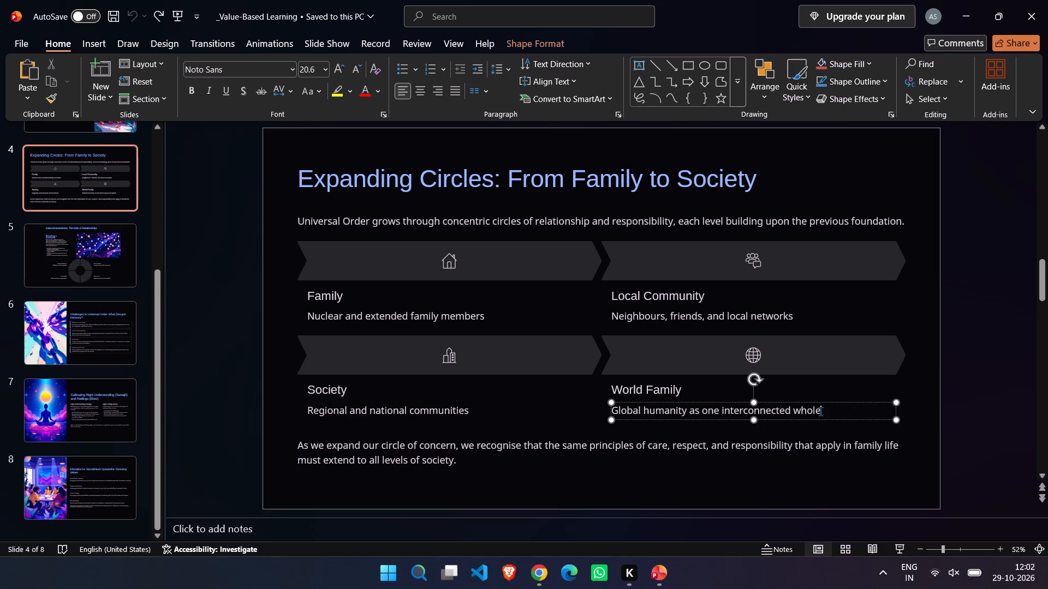
key("BackSpace")
key("BackSpace")
key("BackSpace")
key("BackSpace")
key("BackSpace")
key("BackSpace")
key("BackSpace")
key("BackSpace")
key("BackSpace")
key("BackSpace")
key("BackSpace")
key("BackSpace")
key("BackSpace")
key("BackSpace")
key("BackSpace")
key("BackSpace")
key("BackSpace")
key("BackSpace")
key("BackSpace")
key("BackSpace")
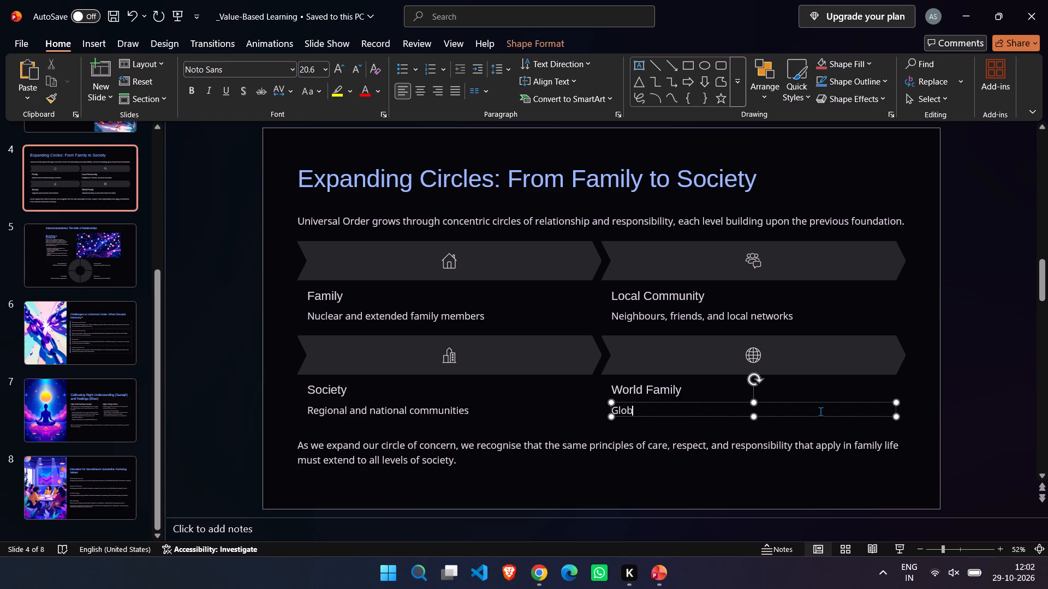
key("BackSpace")
key("BackSpace")
key("BackSpace")
key("BackSpace")
type("Slobal")
key("space")
key("BackSpace")
key("BackSpace")
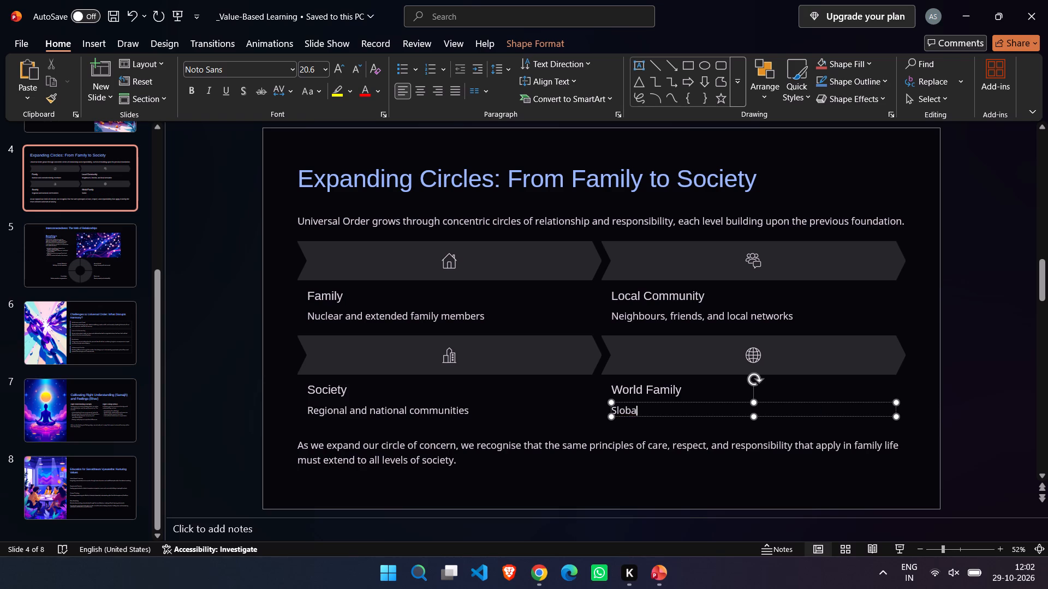
key("BackSpace")
key("BackSpace")
key("BackSpace")
key("BackSpace")
key("BackSpace")
key("shift+g")
type("lobal")
key("space")
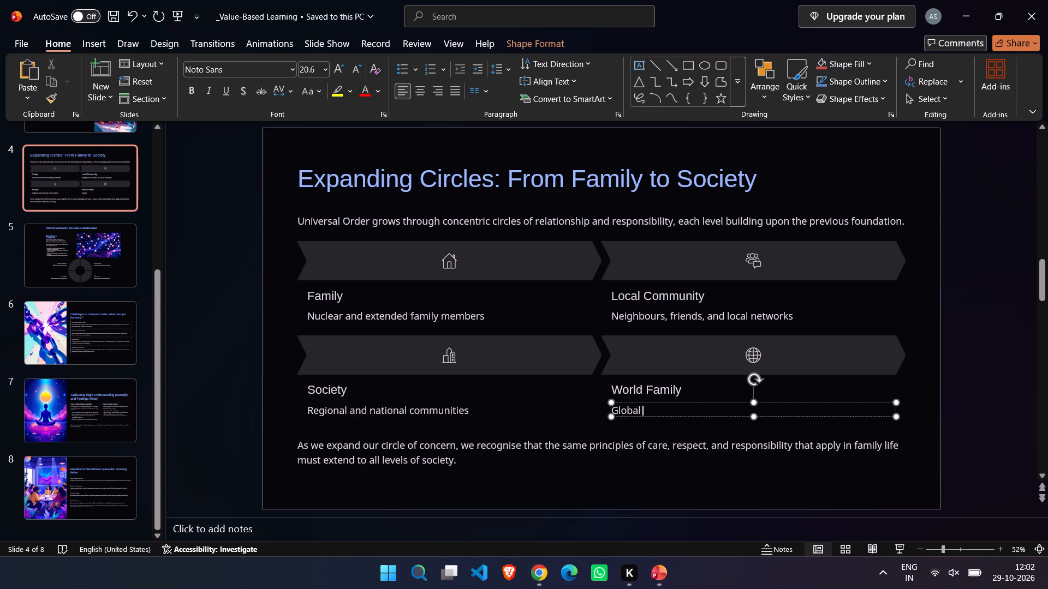
type("and human humanity")
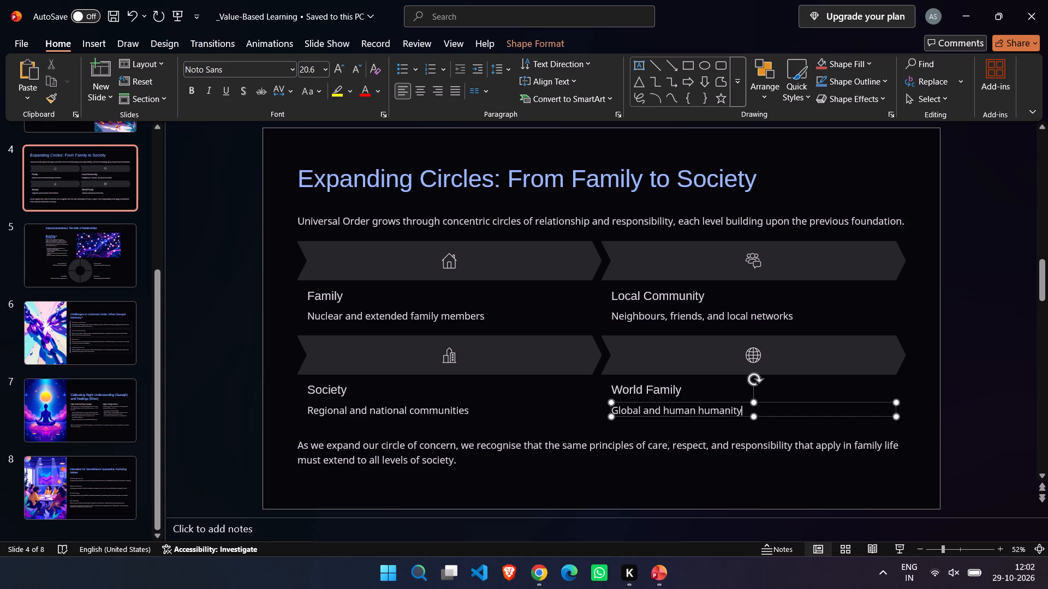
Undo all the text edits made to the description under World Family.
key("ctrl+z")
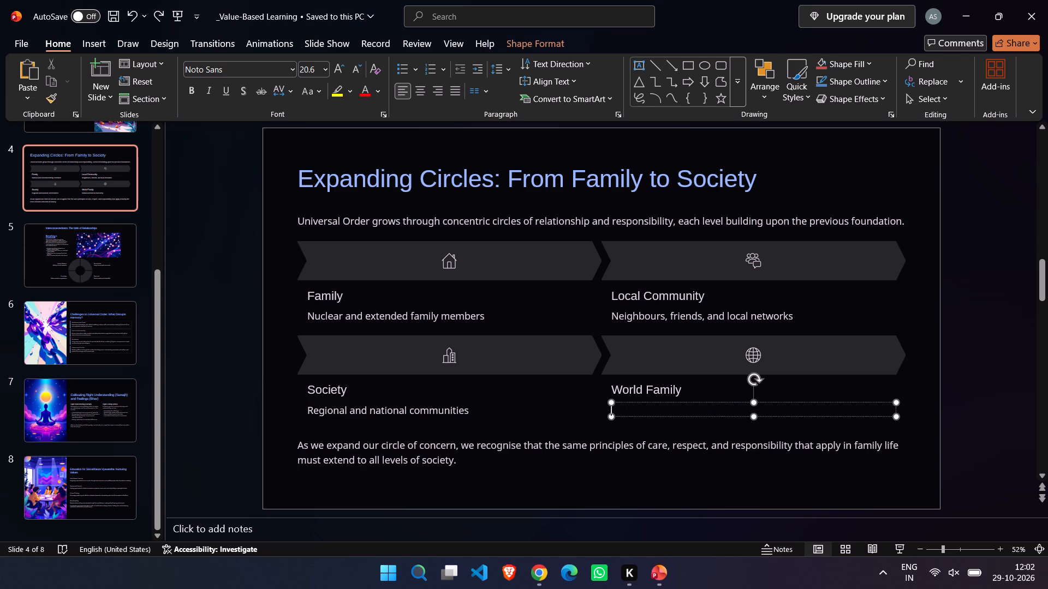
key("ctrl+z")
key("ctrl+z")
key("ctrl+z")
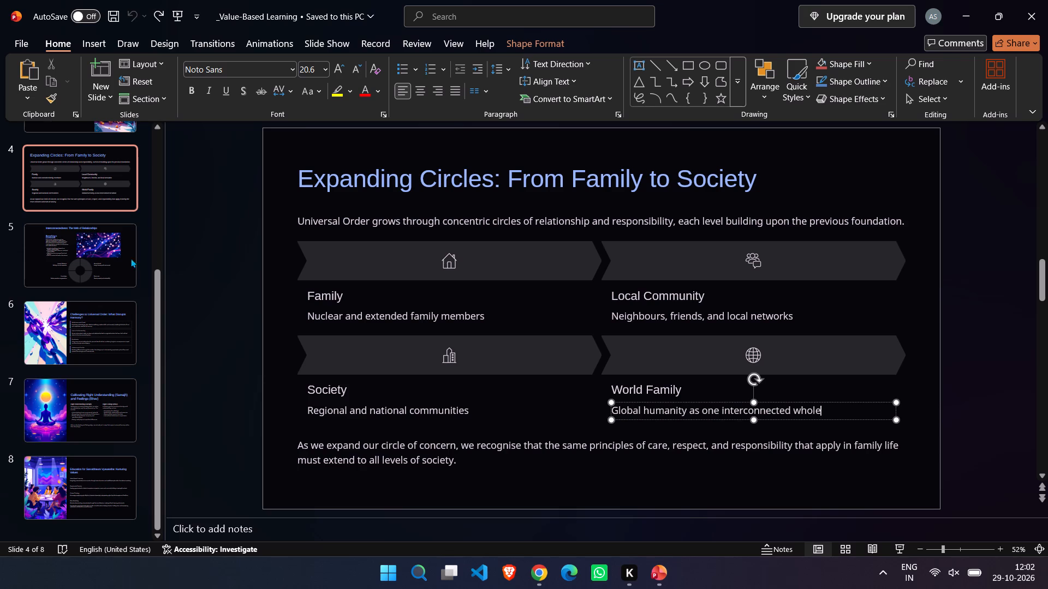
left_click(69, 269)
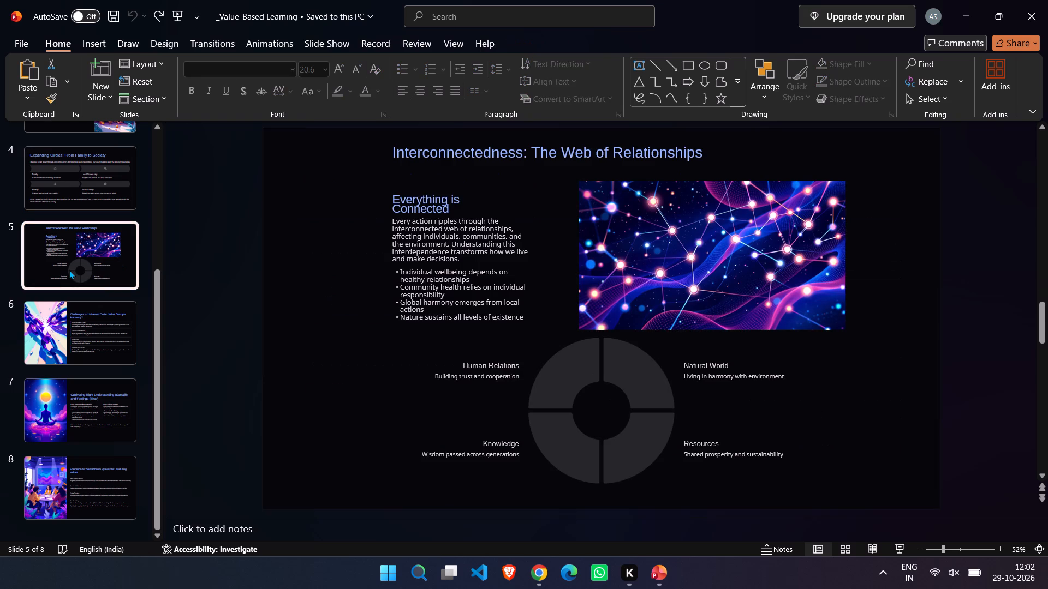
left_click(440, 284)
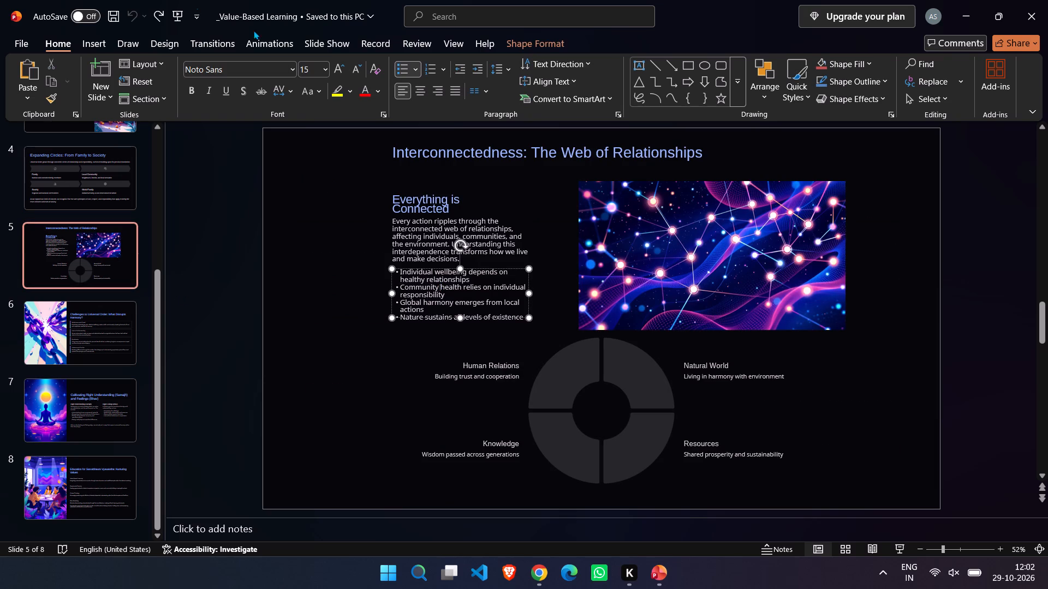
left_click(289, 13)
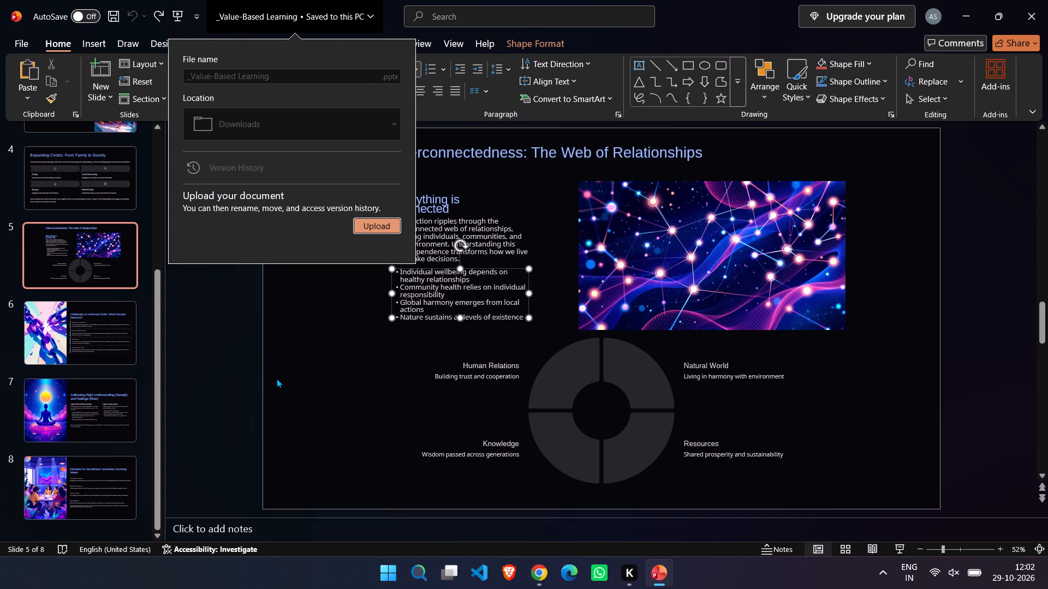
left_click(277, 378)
Open the recent presentation "4-Week Embedded Systems Internship at InternPe" from Downloads.
left_click(24, 38)
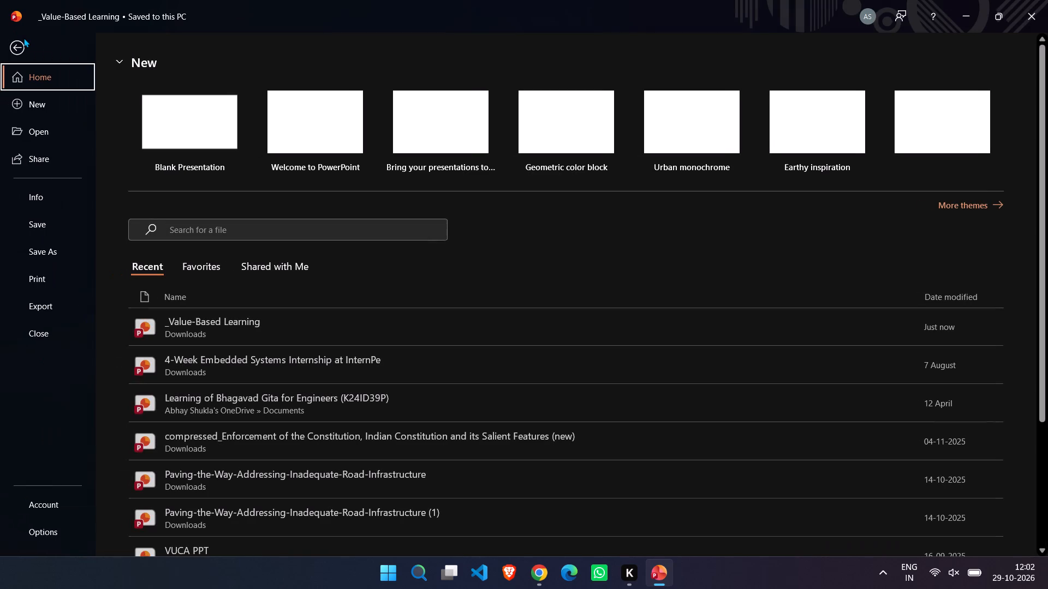
double_click(228, 364)
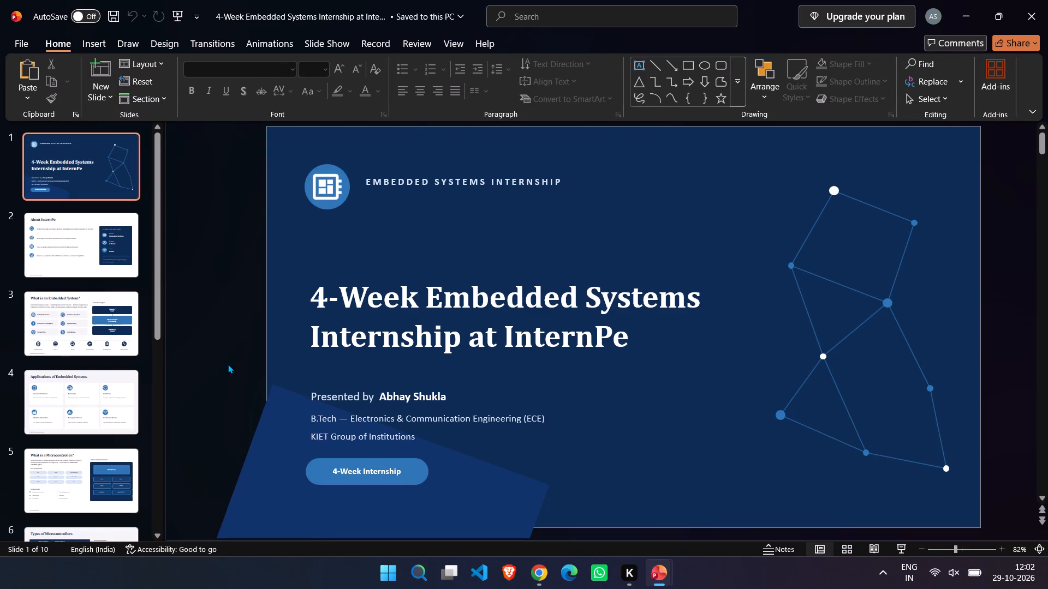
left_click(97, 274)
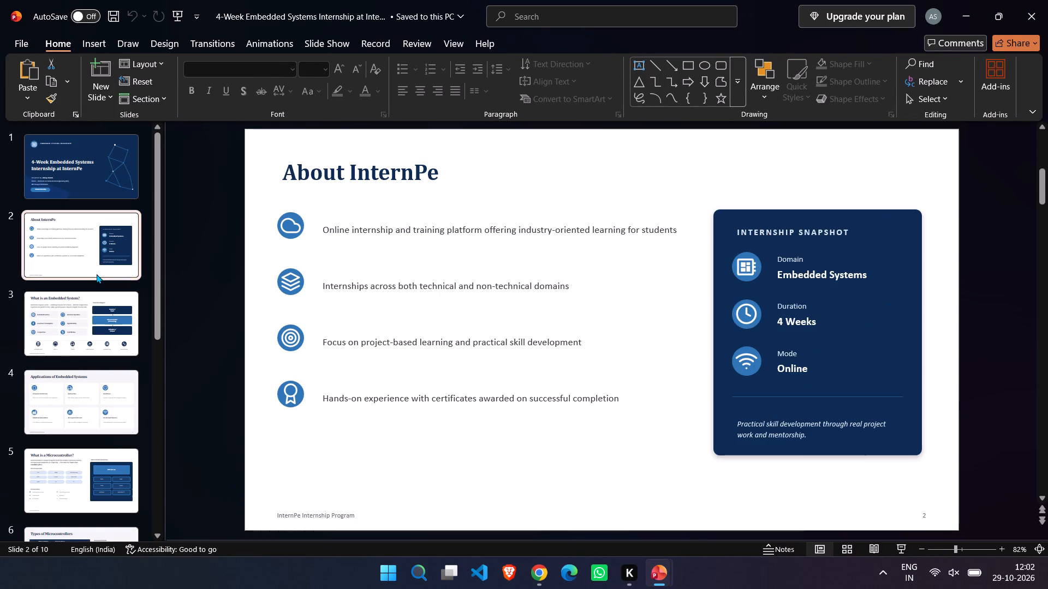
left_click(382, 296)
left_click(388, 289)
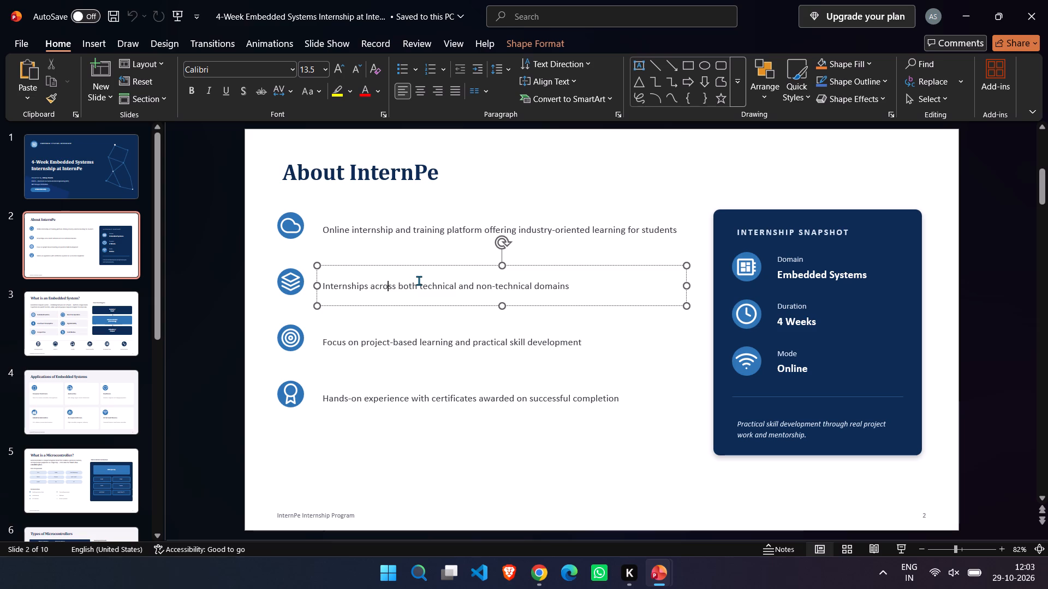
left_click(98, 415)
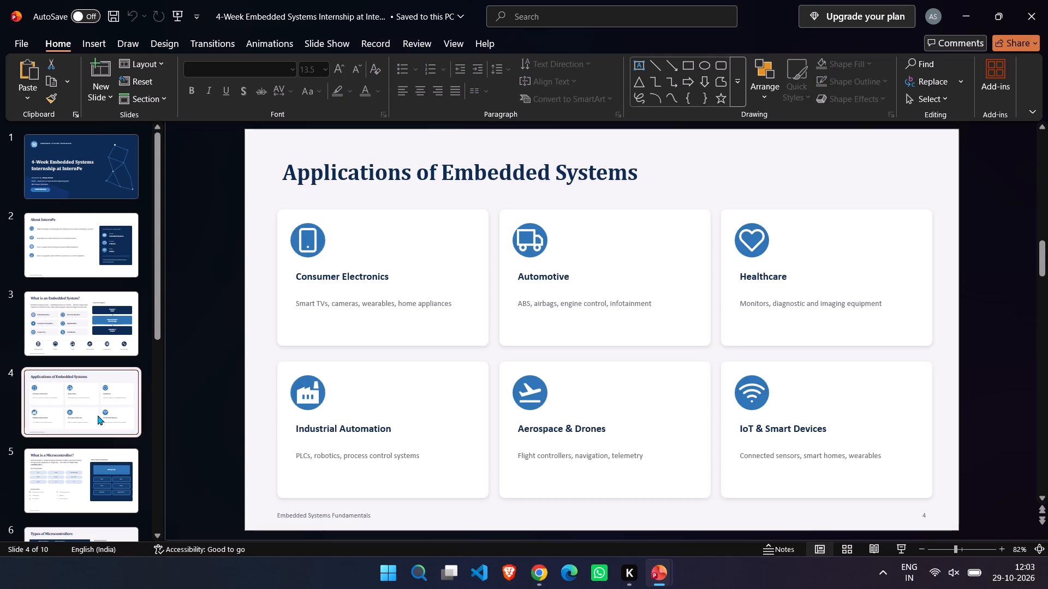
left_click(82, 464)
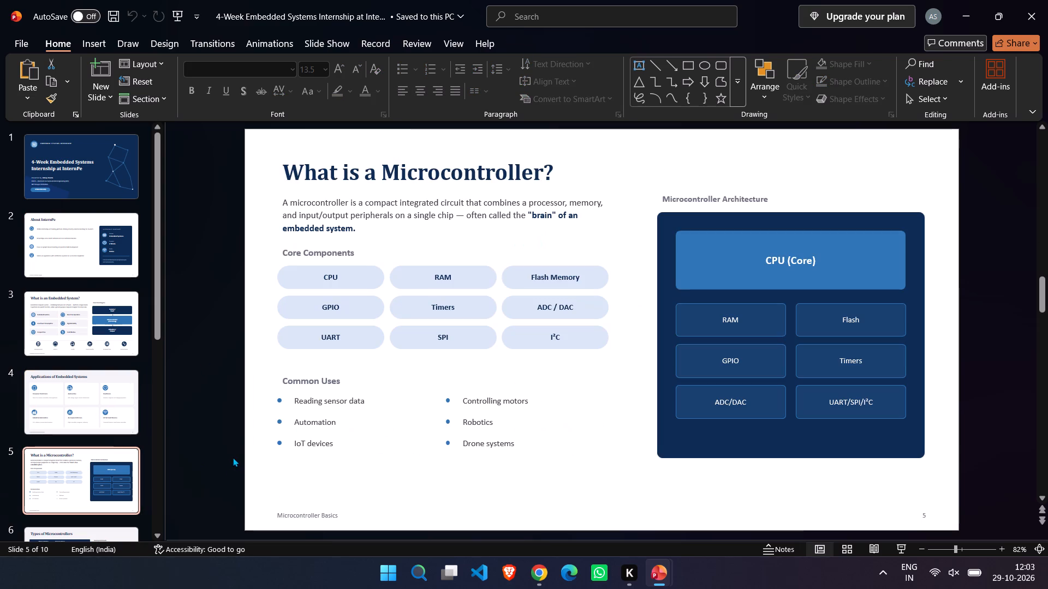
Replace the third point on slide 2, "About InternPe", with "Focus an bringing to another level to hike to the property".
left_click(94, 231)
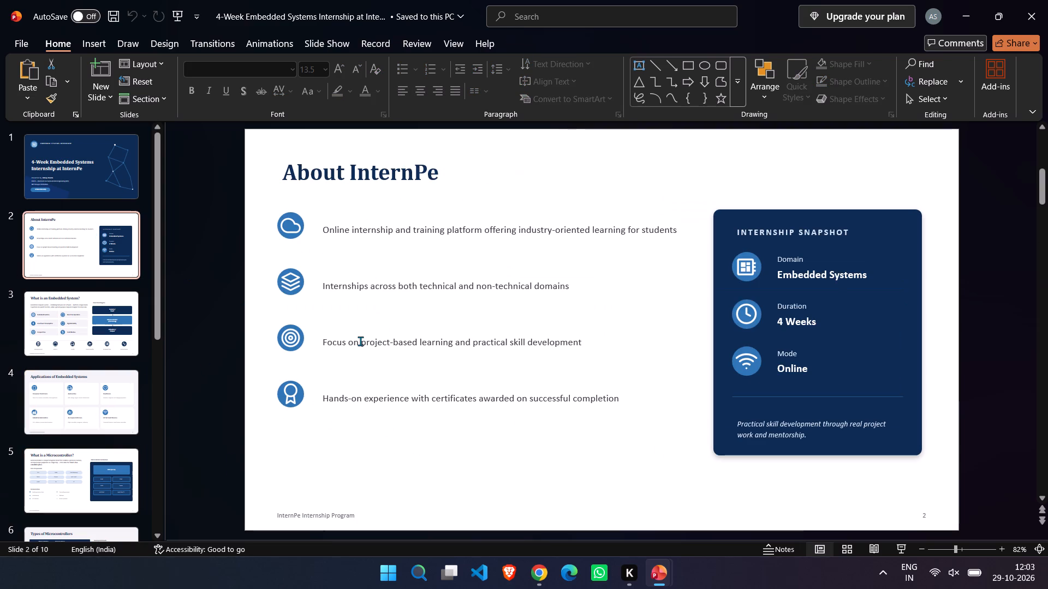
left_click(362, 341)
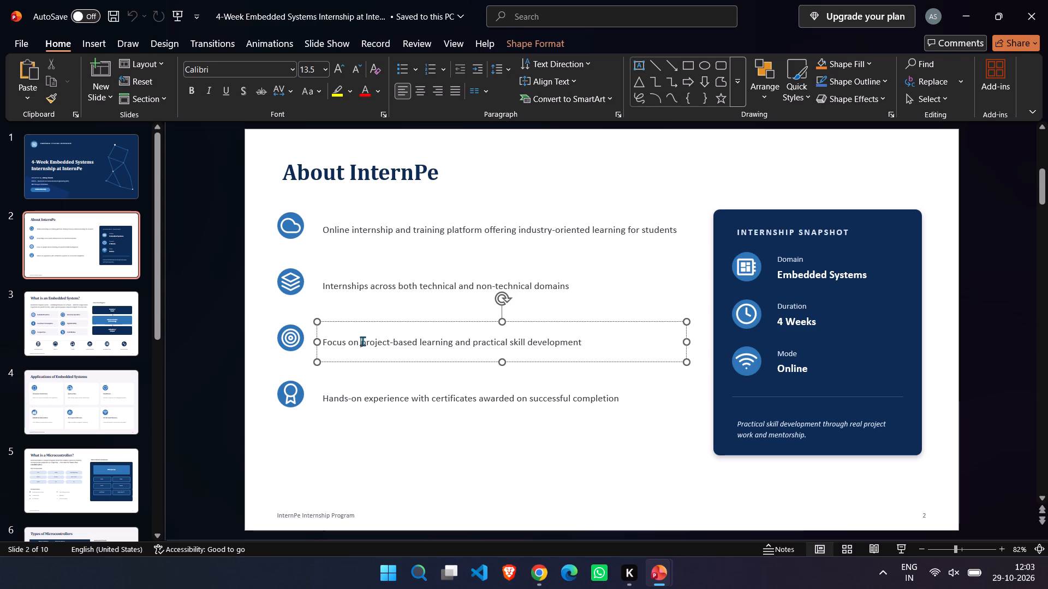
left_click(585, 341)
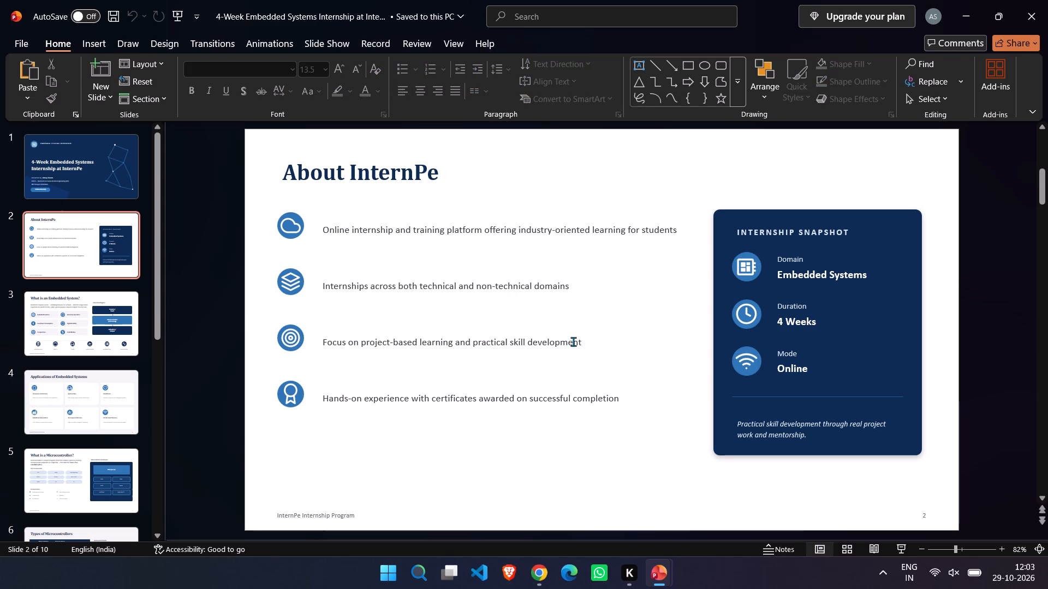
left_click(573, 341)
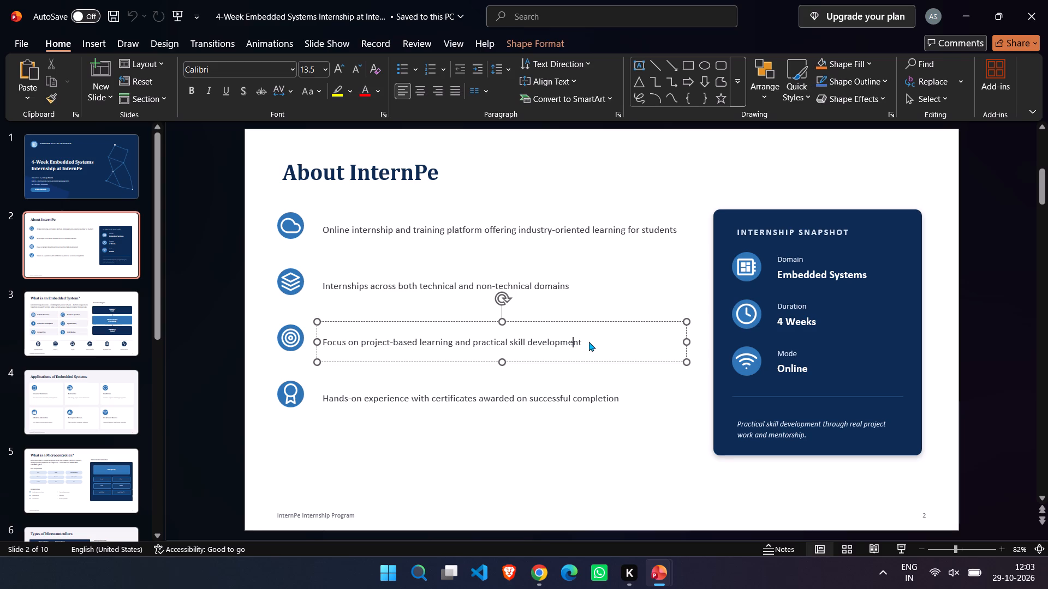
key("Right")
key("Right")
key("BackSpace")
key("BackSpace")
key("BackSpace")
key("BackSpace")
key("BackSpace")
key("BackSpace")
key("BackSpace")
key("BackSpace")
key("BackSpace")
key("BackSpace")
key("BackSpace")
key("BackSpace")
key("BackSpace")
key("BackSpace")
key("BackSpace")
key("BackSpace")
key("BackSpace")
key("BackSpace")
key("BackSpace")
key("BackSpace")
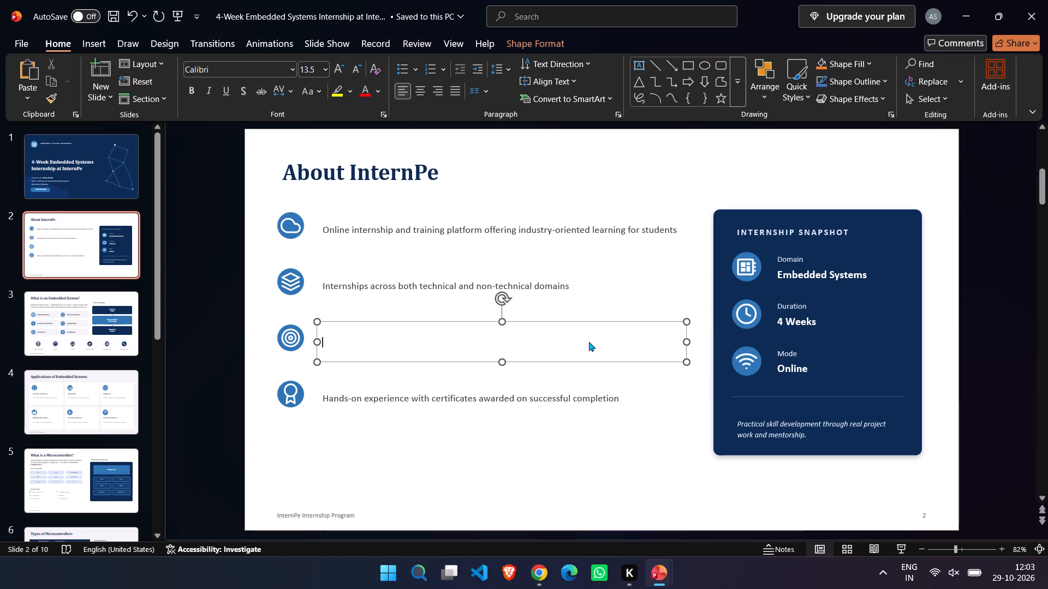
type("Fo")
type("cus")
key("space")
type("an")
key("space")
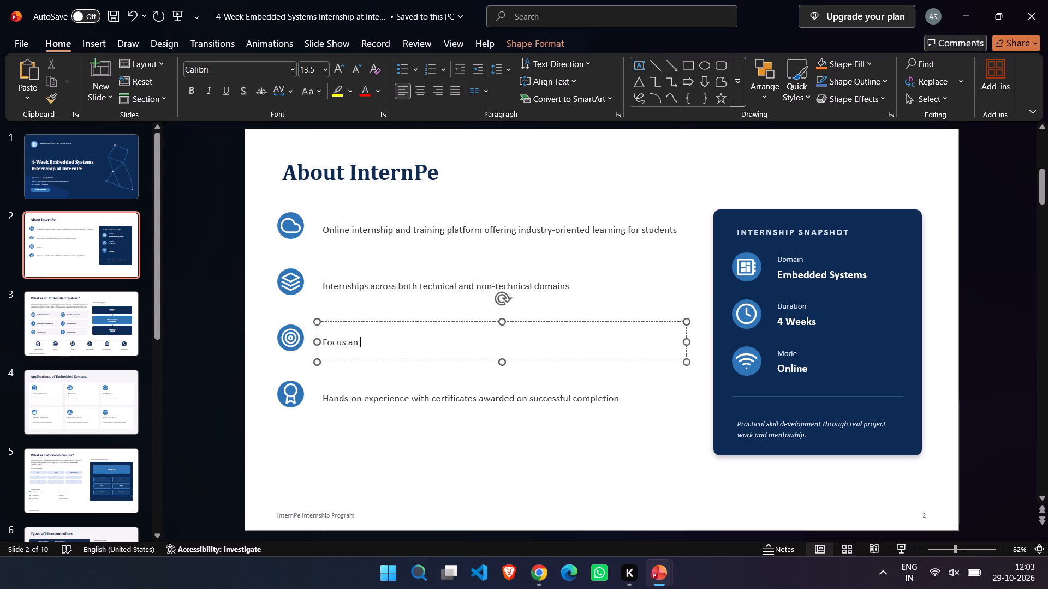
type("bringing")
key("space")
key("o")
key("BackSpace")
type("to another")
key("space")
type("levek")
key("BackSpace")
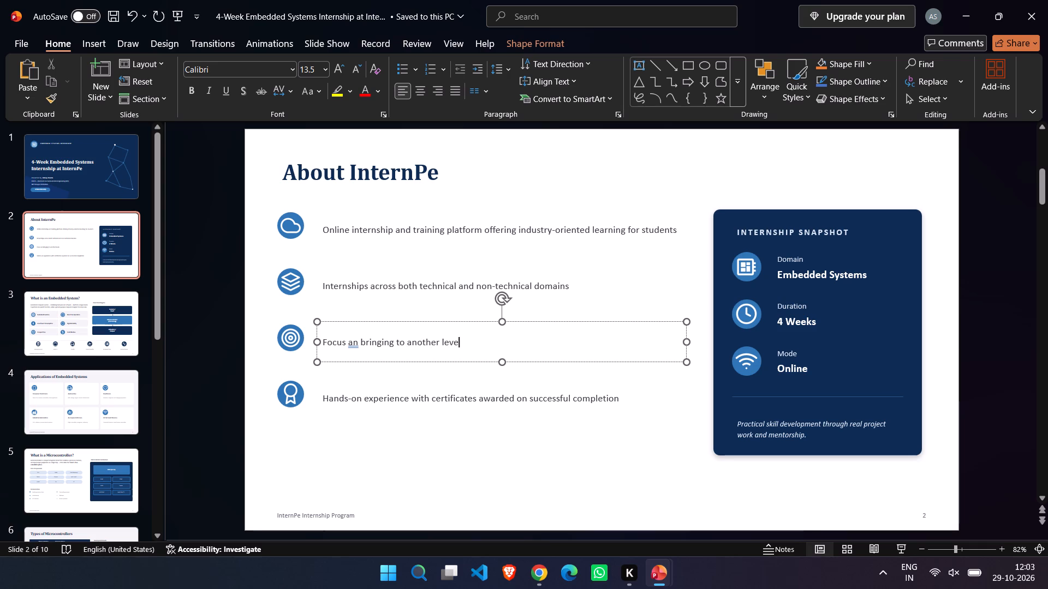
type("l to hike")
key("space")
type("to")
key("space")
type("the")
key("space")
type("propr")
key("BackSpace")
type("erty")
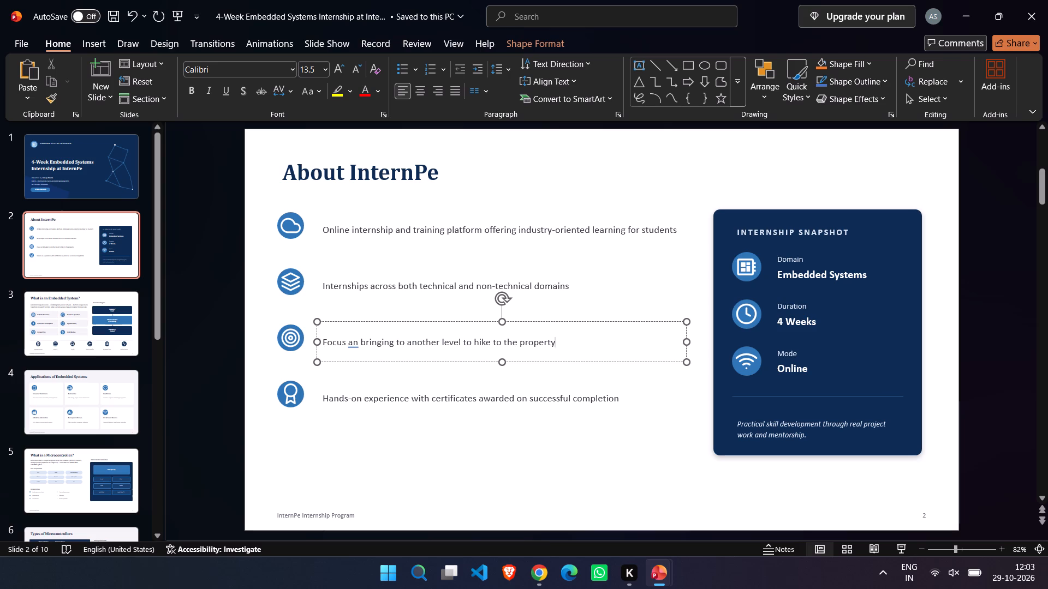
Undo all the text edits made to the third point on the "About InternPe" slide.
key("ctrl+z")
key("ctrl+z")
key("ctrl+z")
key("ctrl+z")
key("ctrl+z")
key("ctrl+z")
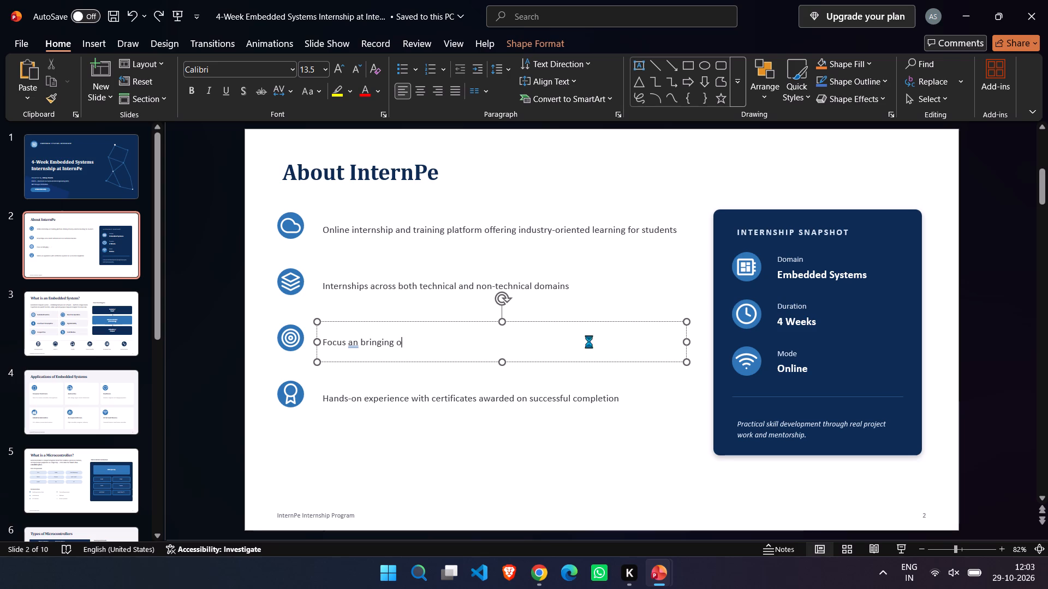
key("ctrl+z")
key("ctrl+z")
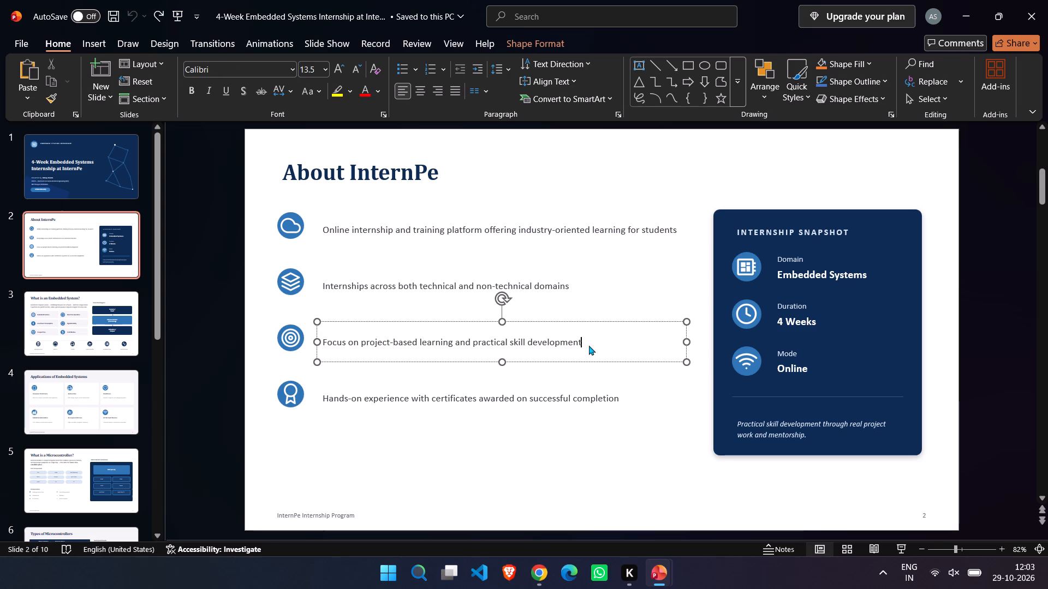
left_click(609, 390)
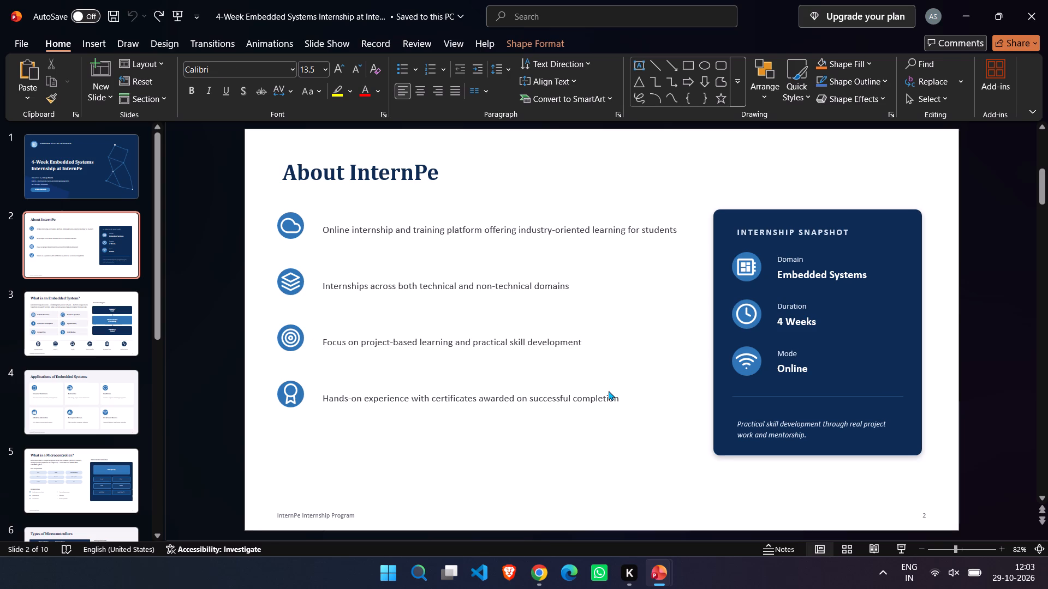
Move the dark blue background panel of the Internship Snapshot card up near the slide's top edge.
left_click(723, 384)
left_click_drag(723, 384, 728, 331)
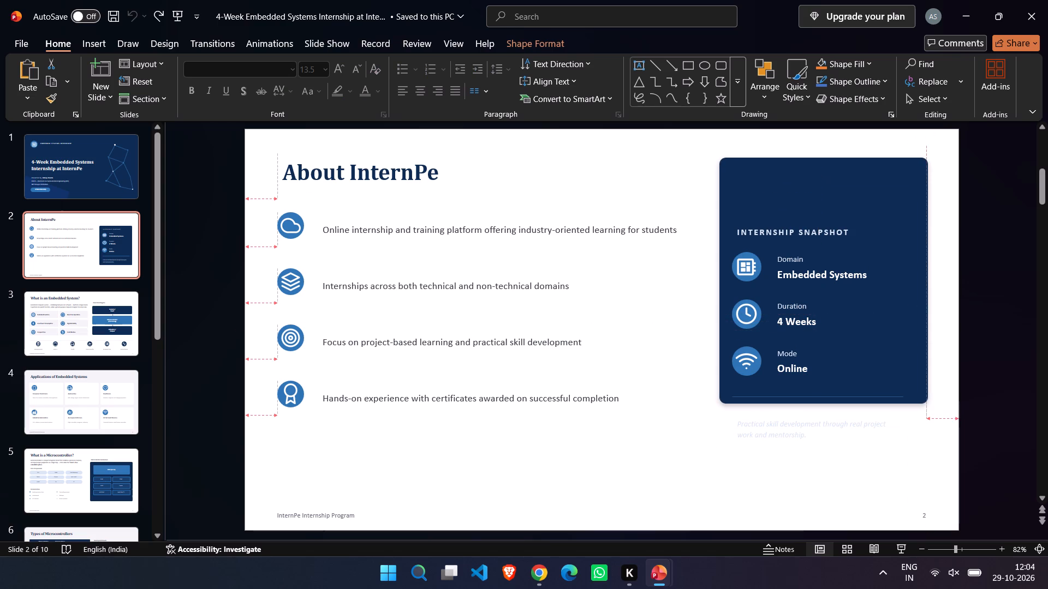
left_click_drag(728, 331, 719, 308)
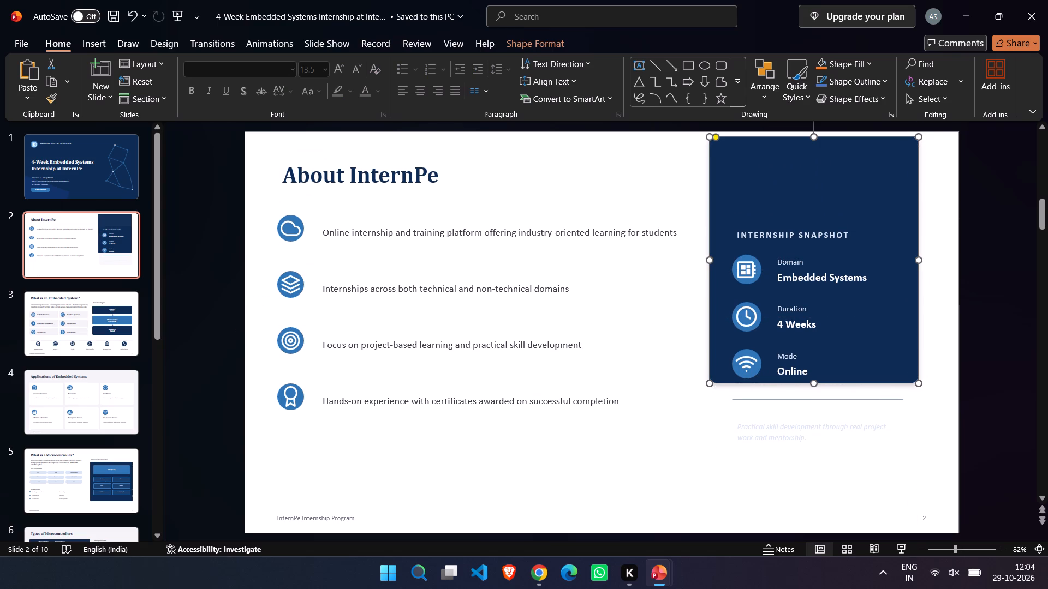
Stretch the top edge of the "INTERNSHIP SNAPSHOT" text box upward so the heading sits higher in the blue panel.
left_click_drag(789, 235, 782, 196)
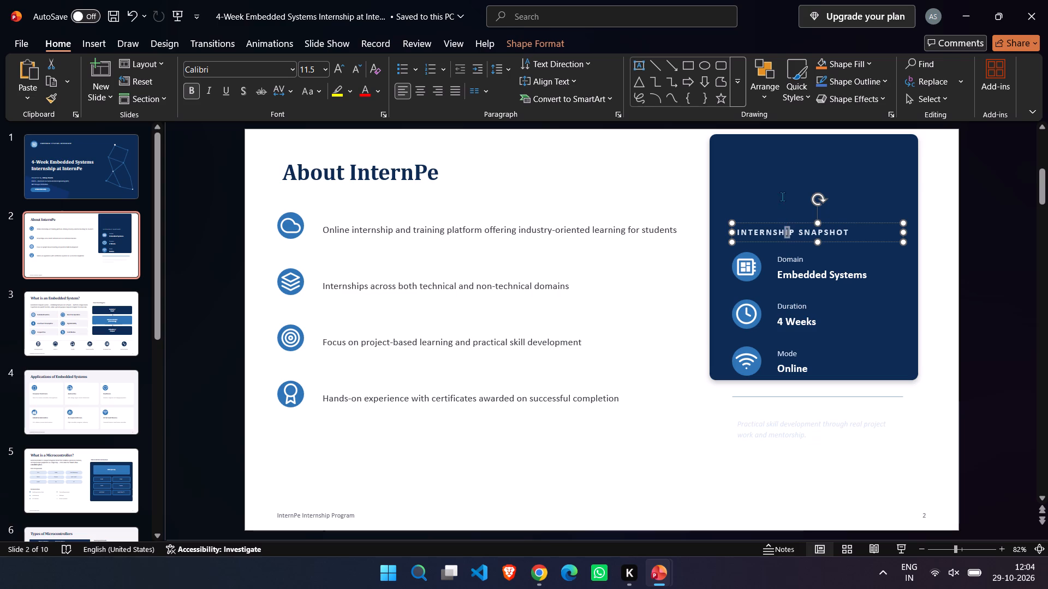
left_click_drag(782, 196, 782, 193)
left_click(780, 209)
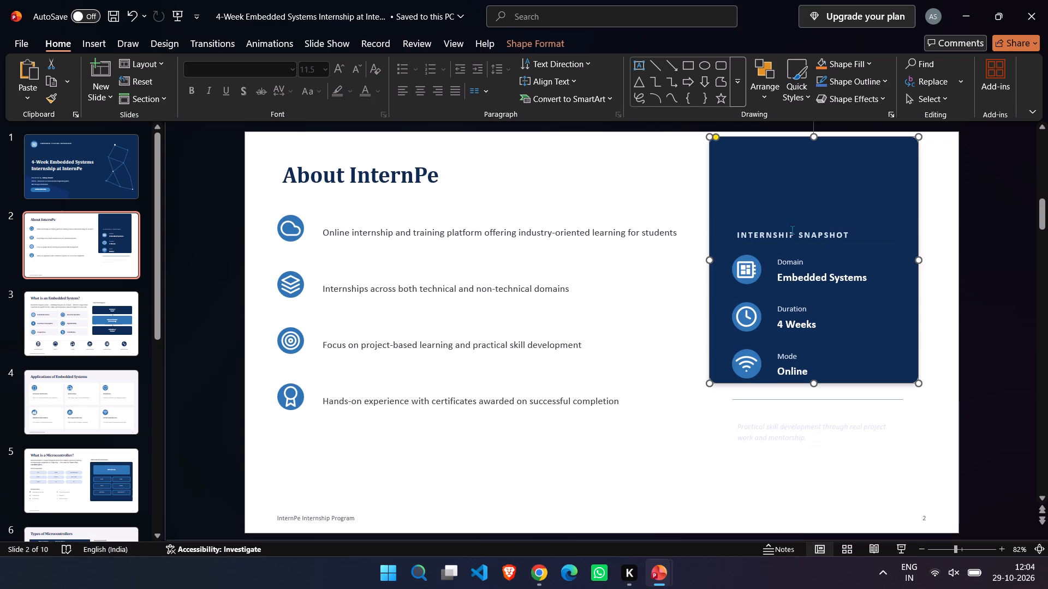
left_click(795, 232)
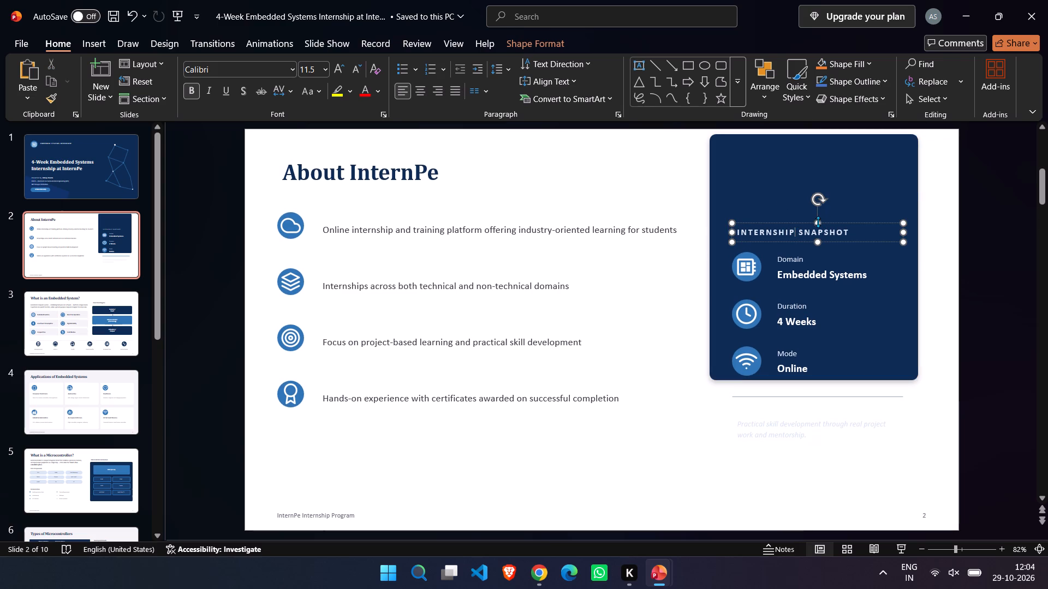
left_click_drag(817, 220, 815, 199)
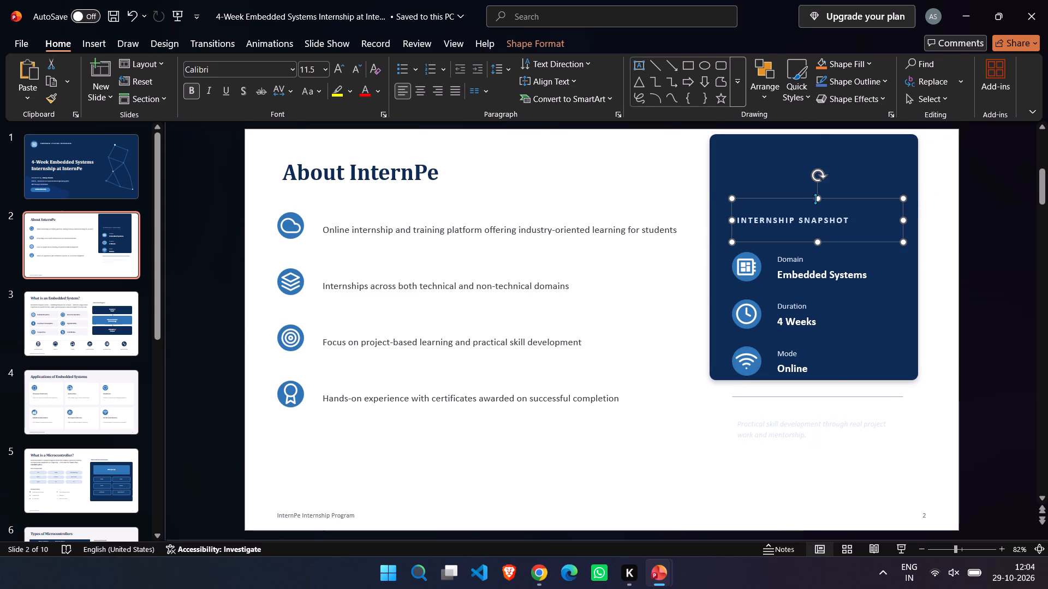
left_click(817, 224)
Shrink the "INTERNSHIP SNAPSHOT" text box from its bottom edge so the heading sits slightly higher in the blue panel.
left_click(858, 248)
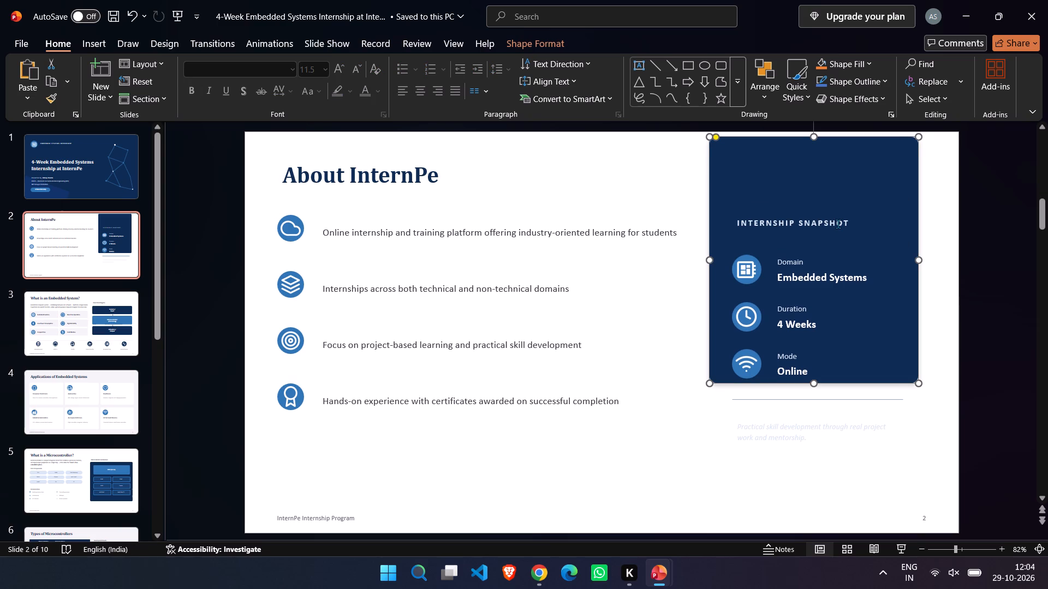
left_click_drag(838, 224, 830, 178)
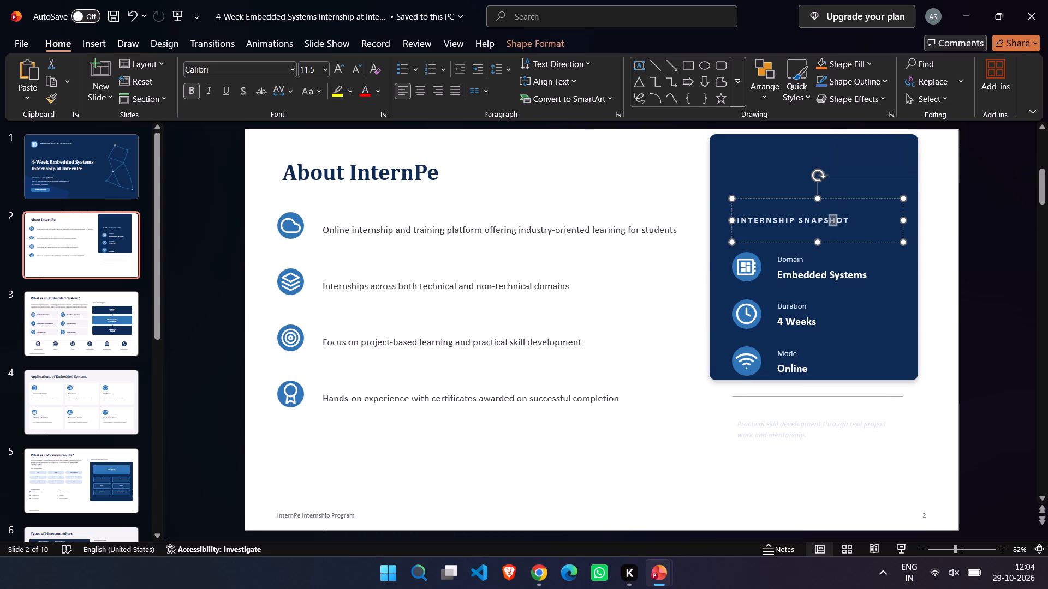
left_click_drag(819, 238, 817, 224)
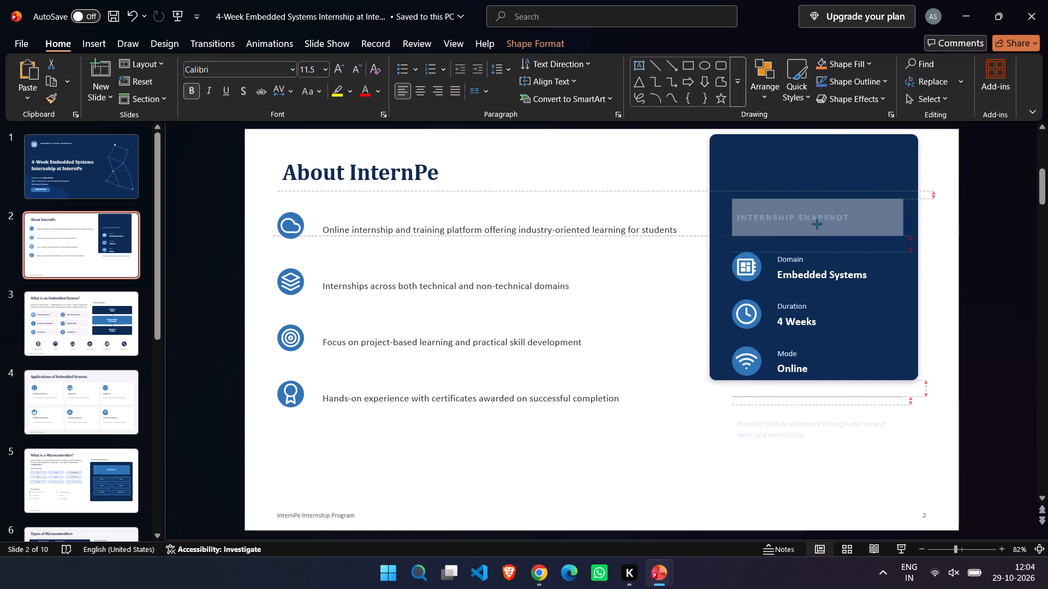
left_click_drag(817, 224, 817, 218)
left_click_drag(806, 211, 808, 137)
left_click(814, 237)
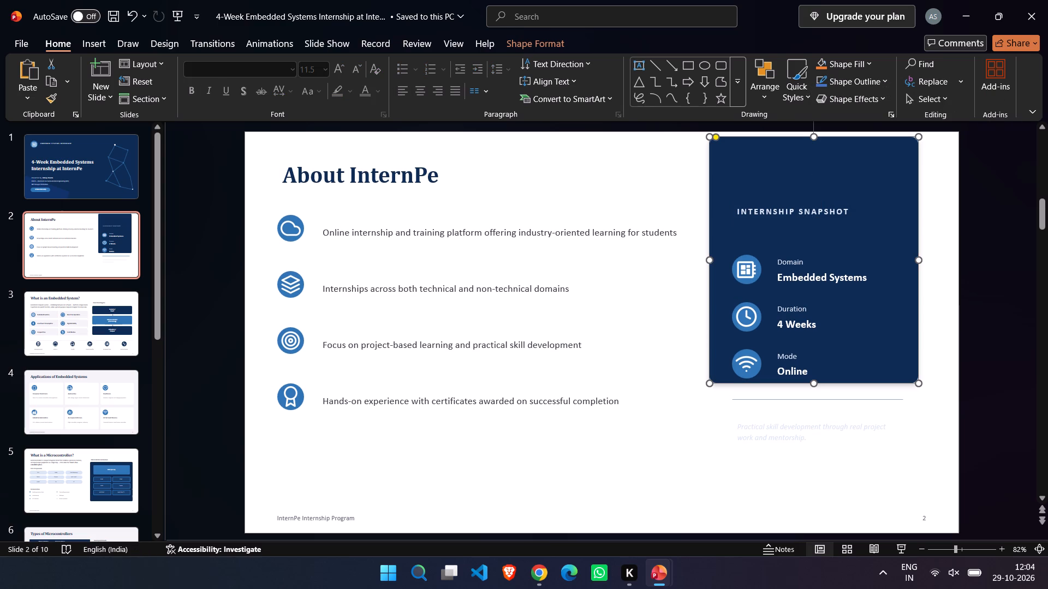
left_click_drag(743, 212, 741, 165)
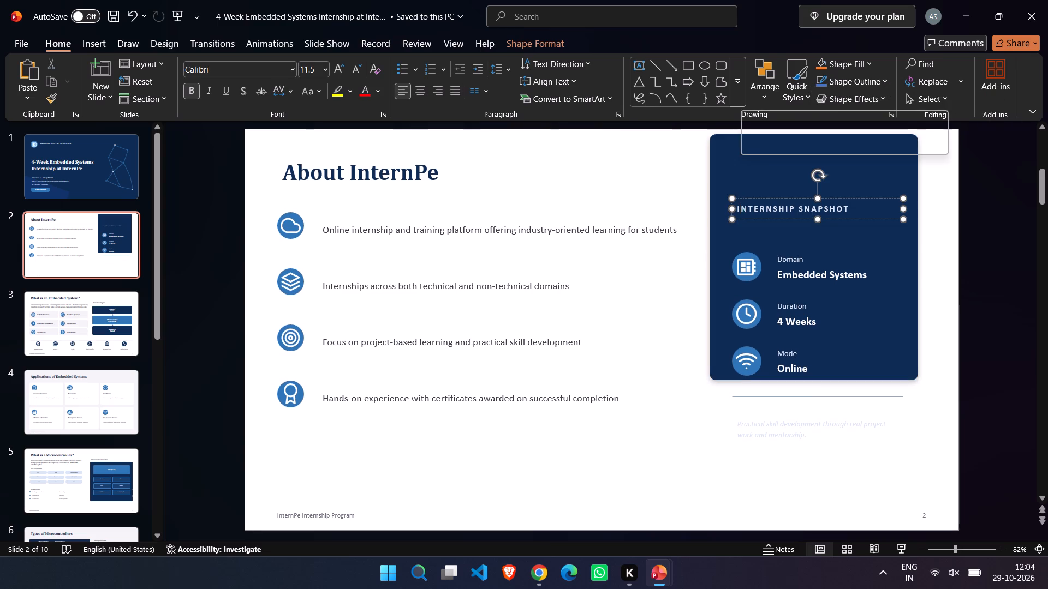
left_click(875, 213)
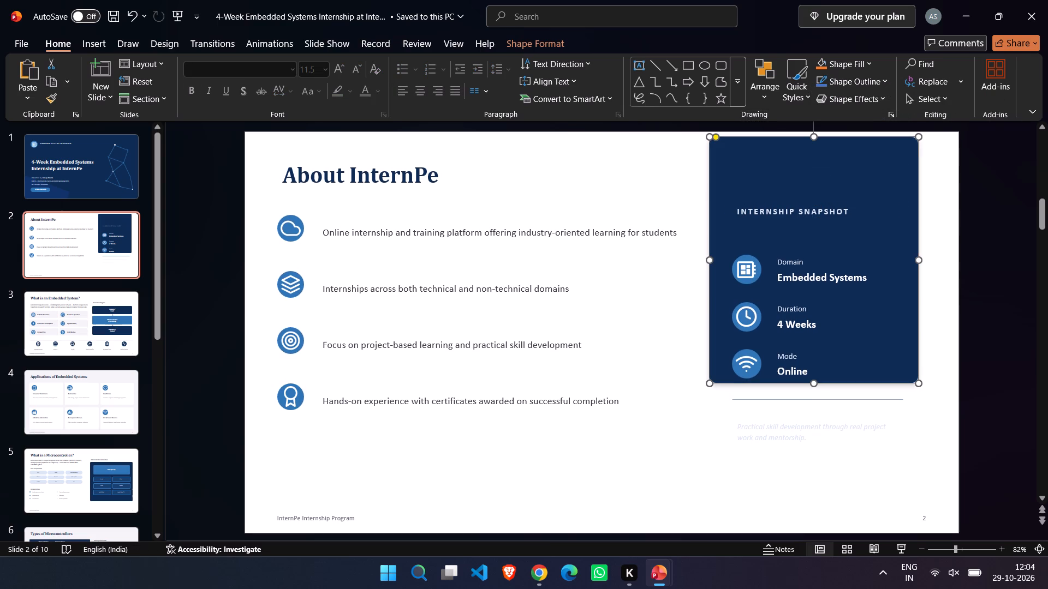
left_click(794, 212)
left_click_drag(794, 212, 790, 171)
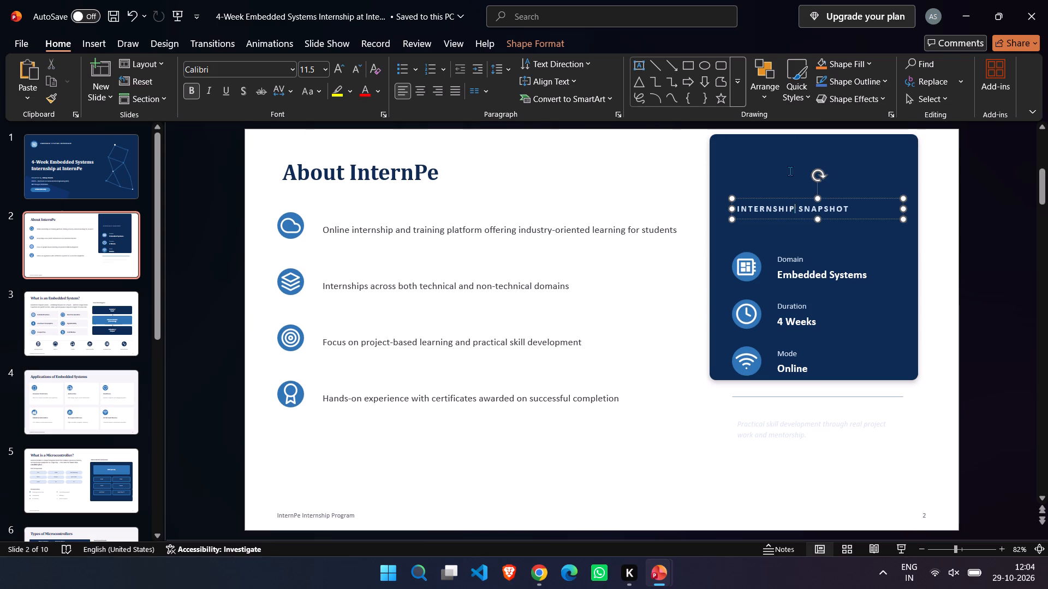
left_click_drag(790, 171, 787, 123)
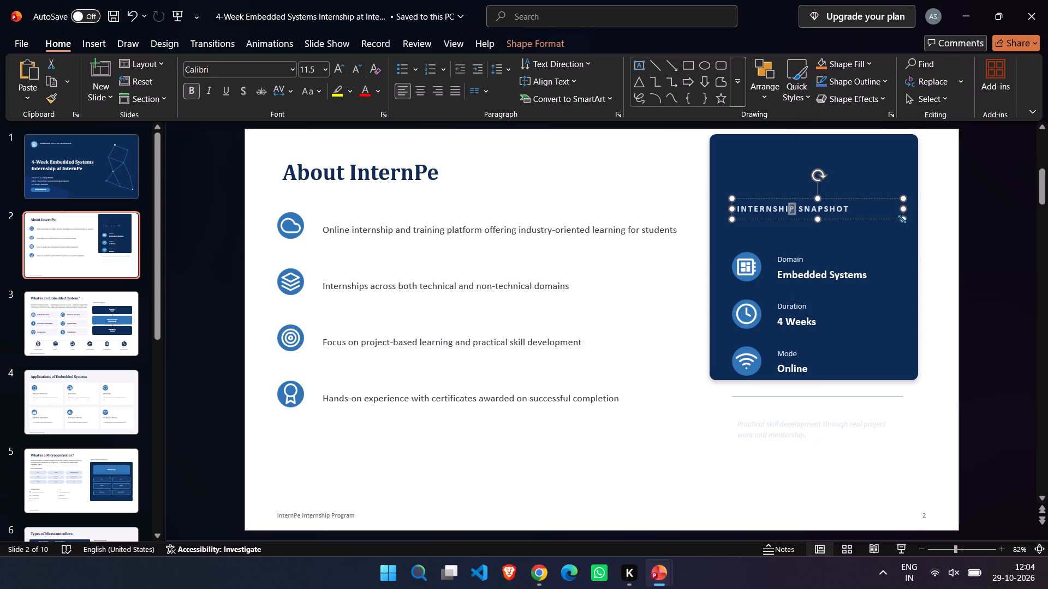
Resize the "INTERNSHIP SNAPSHOT" text box wider and up to the panel's top edge, with its bottom edge raised close beneath the heading.
left_click_drag(903, 219, 903, 213)
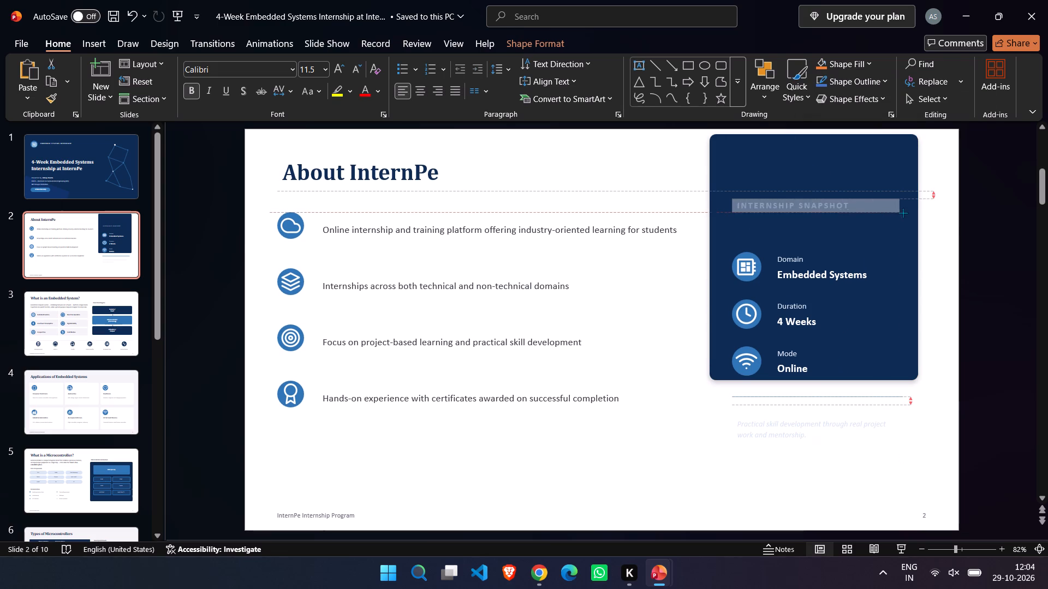
left_click_drag(903, 213, 942, 222)
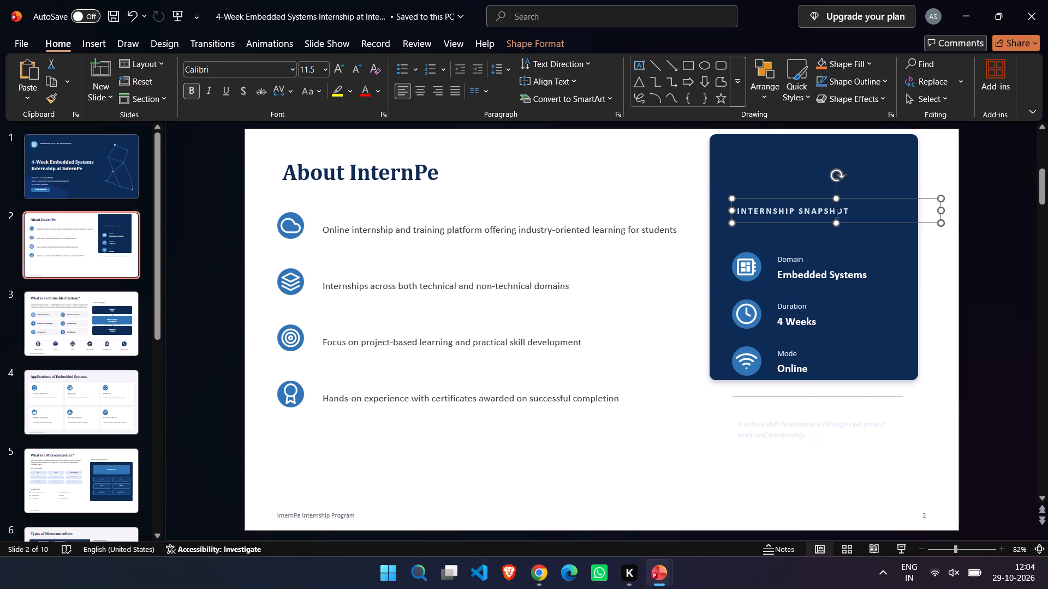
left_click_drag(836, 196, 803, 134)
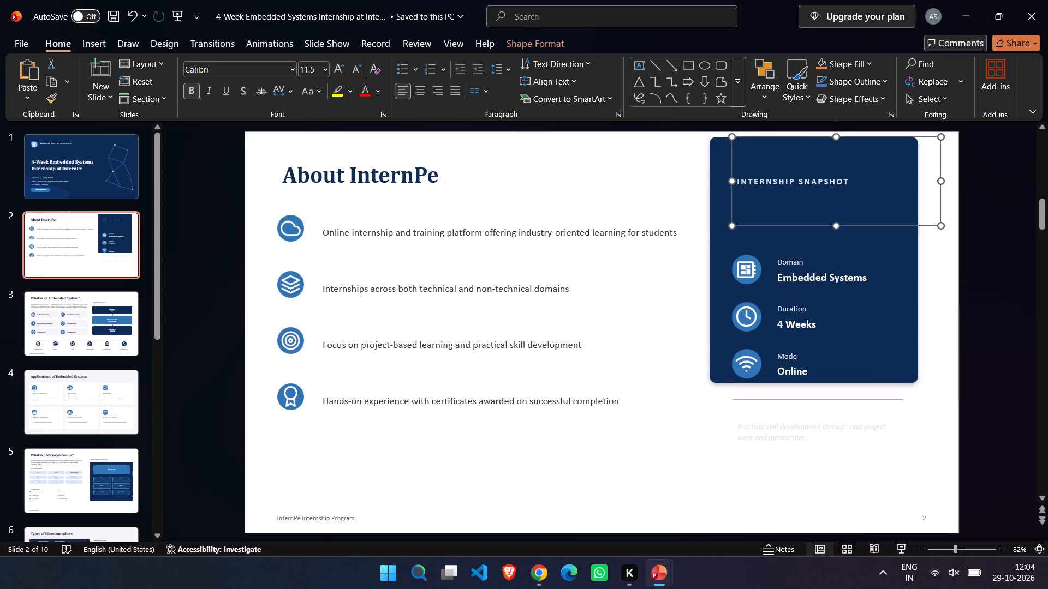
left_click_drag(836, 224, 830, 210)
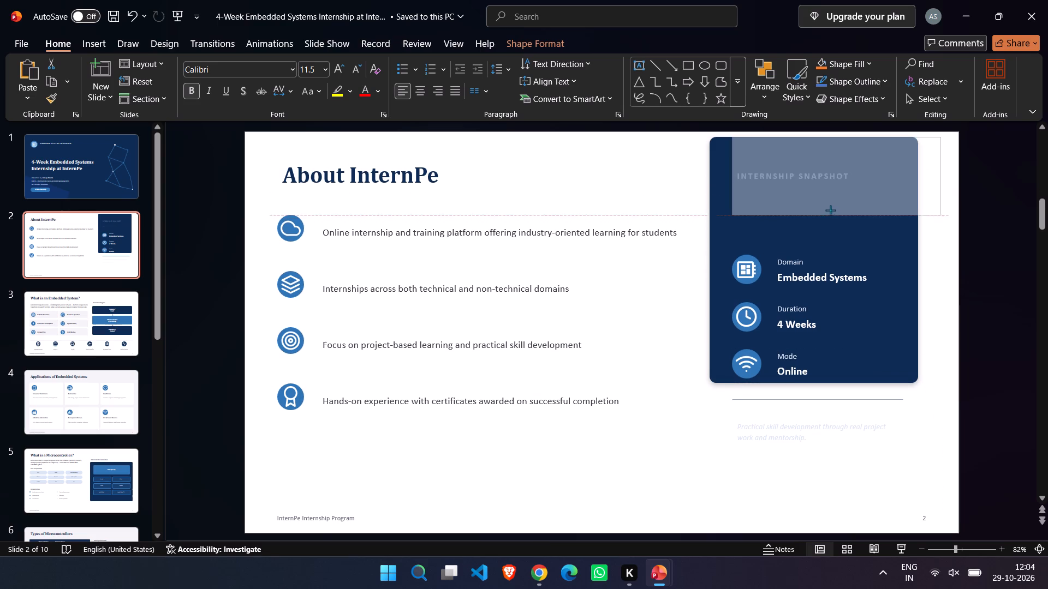
left_click_drag(830, 210, 827, 166)
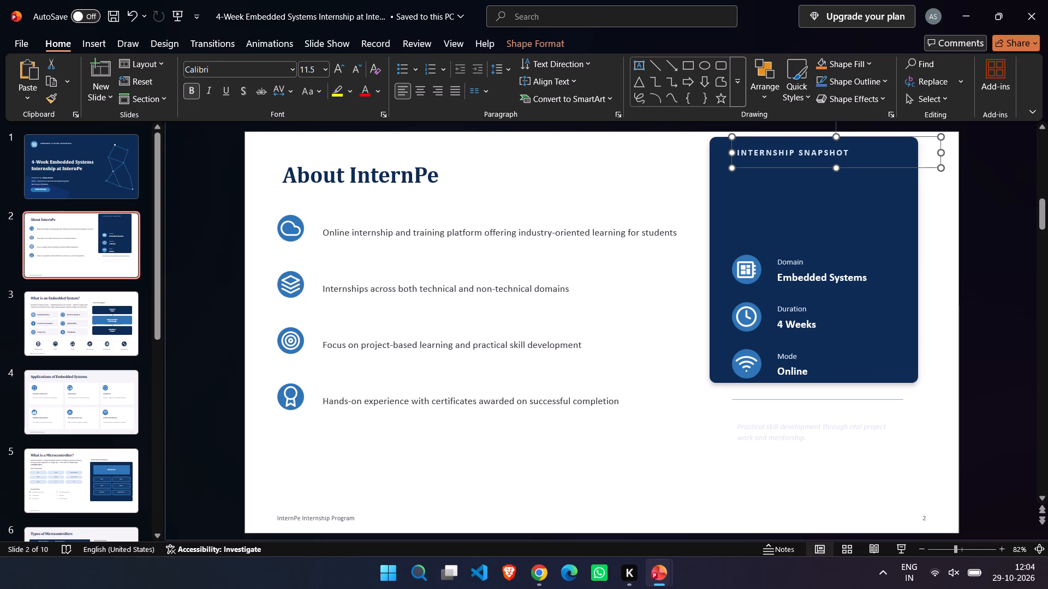
Nudge the "INTERNSHIP SNAPSHOT" heading left so it starts near the blue panel's left edge.
key("Left")
key("Left")
key("Left")
key("Left")
key("Left")
key("Left")
key("Left")
key("Left")
key("Left")
key("Left")
key("Left")
key("Left")
key("Left")
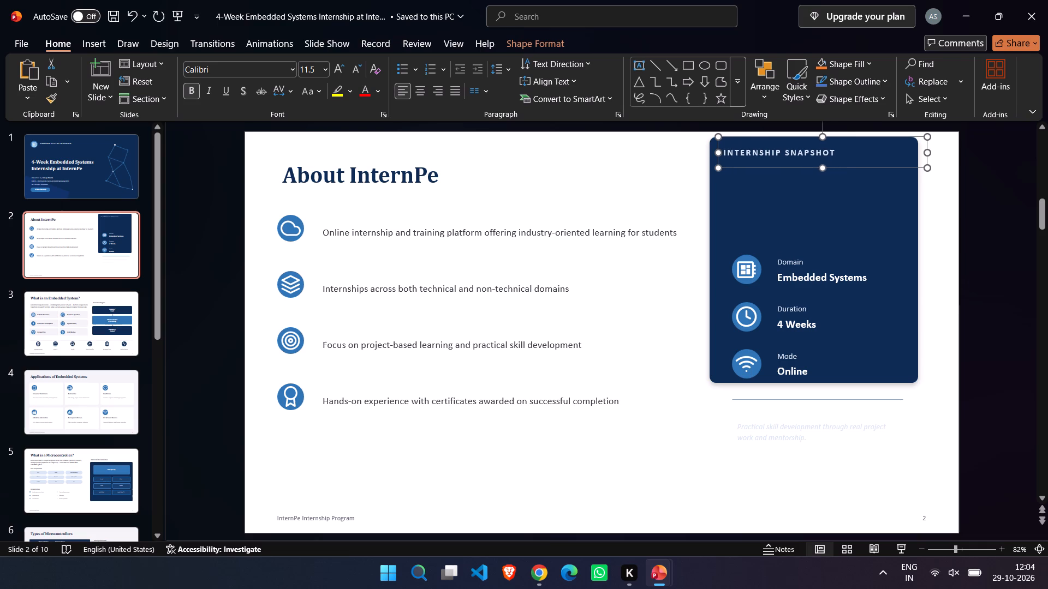
key("Right")
key("Right")
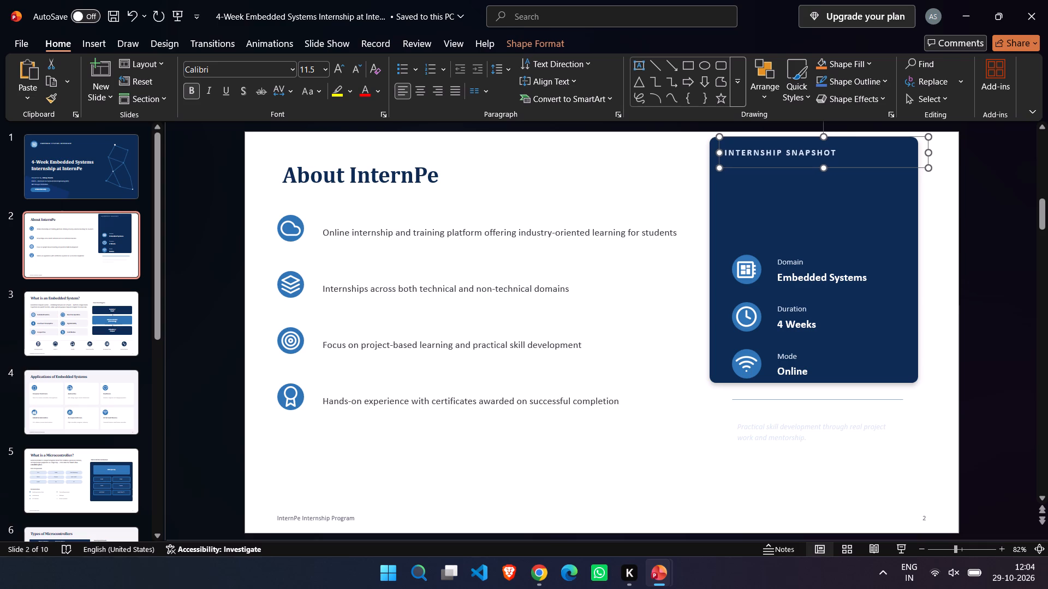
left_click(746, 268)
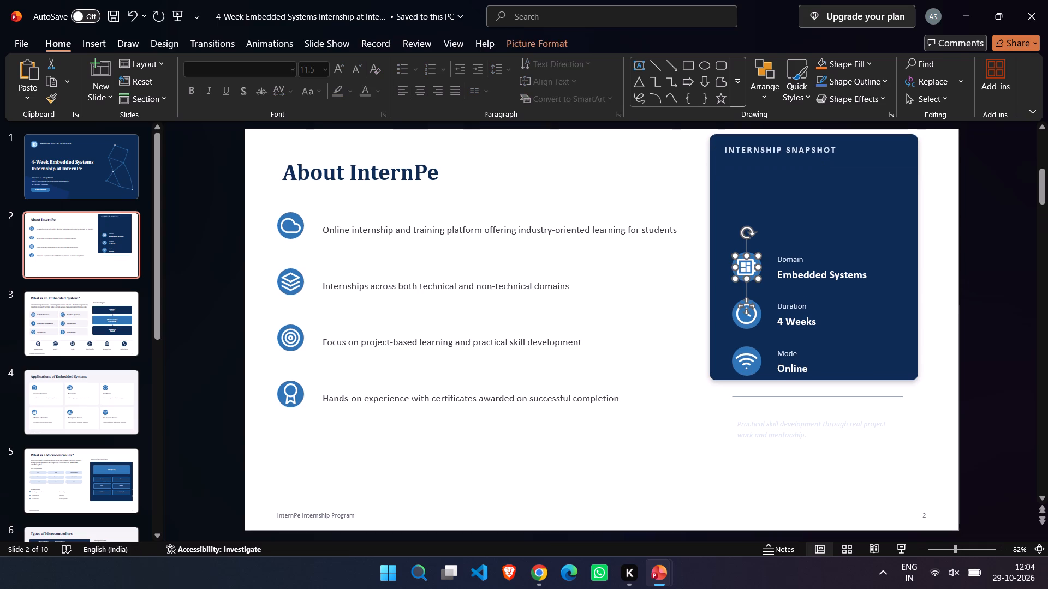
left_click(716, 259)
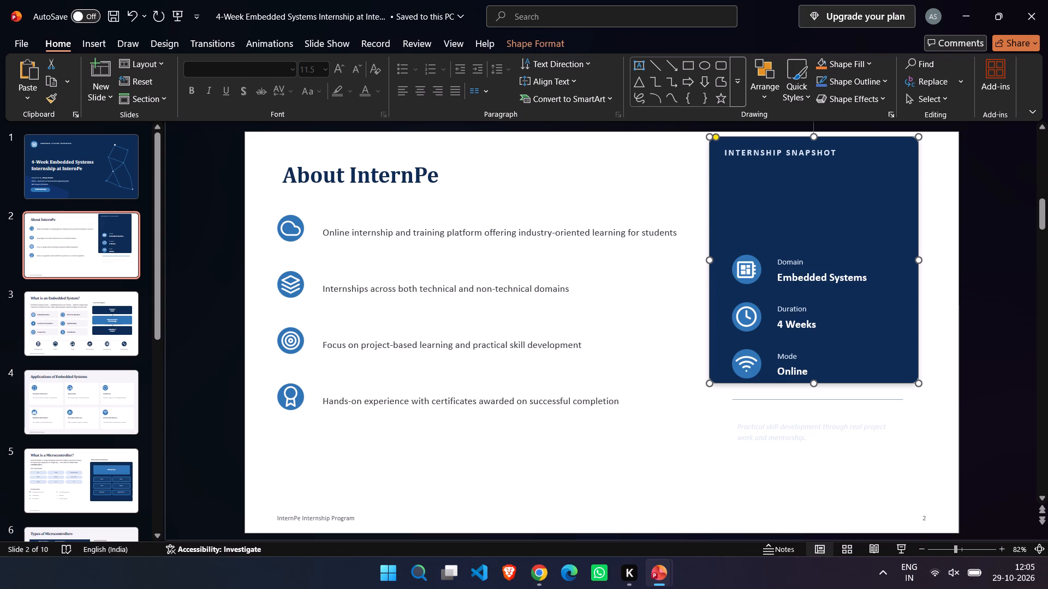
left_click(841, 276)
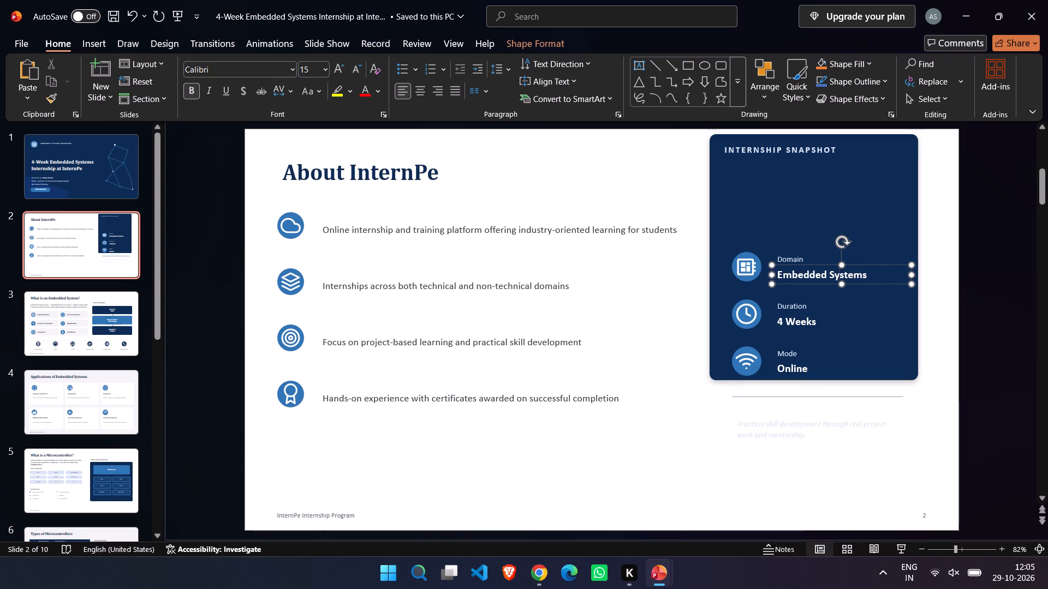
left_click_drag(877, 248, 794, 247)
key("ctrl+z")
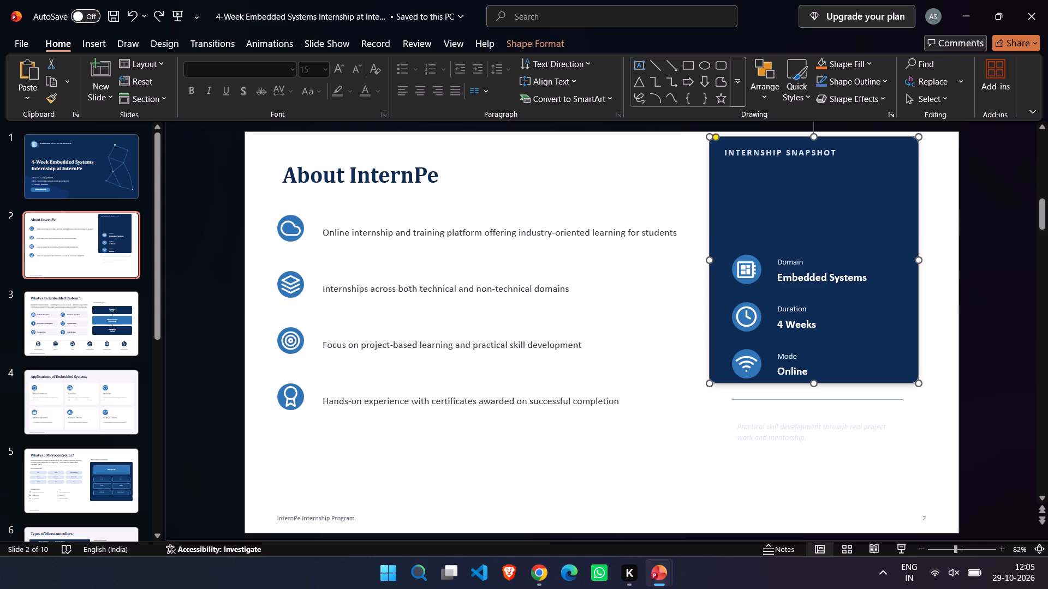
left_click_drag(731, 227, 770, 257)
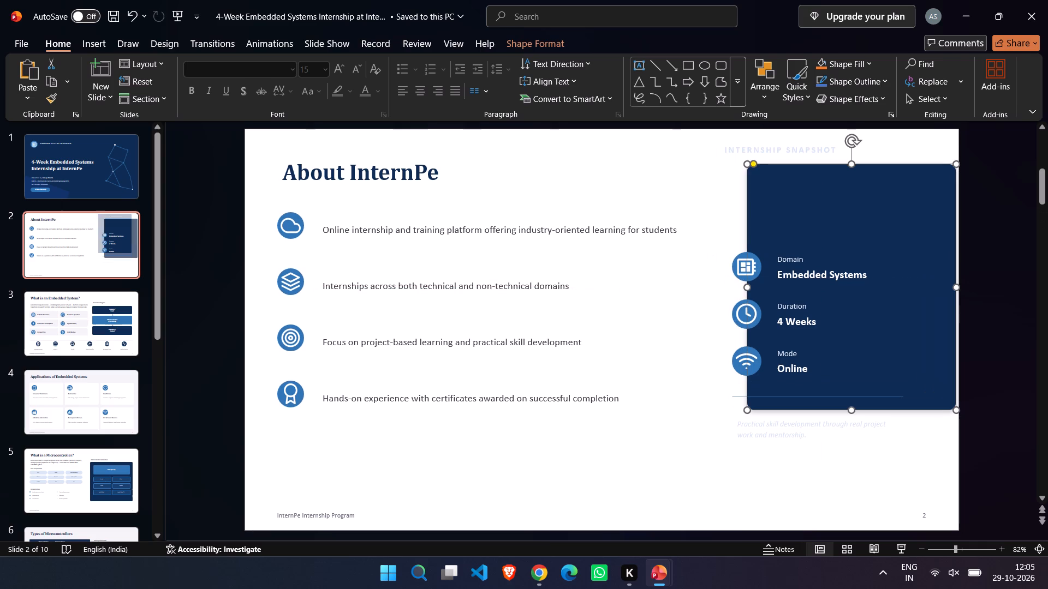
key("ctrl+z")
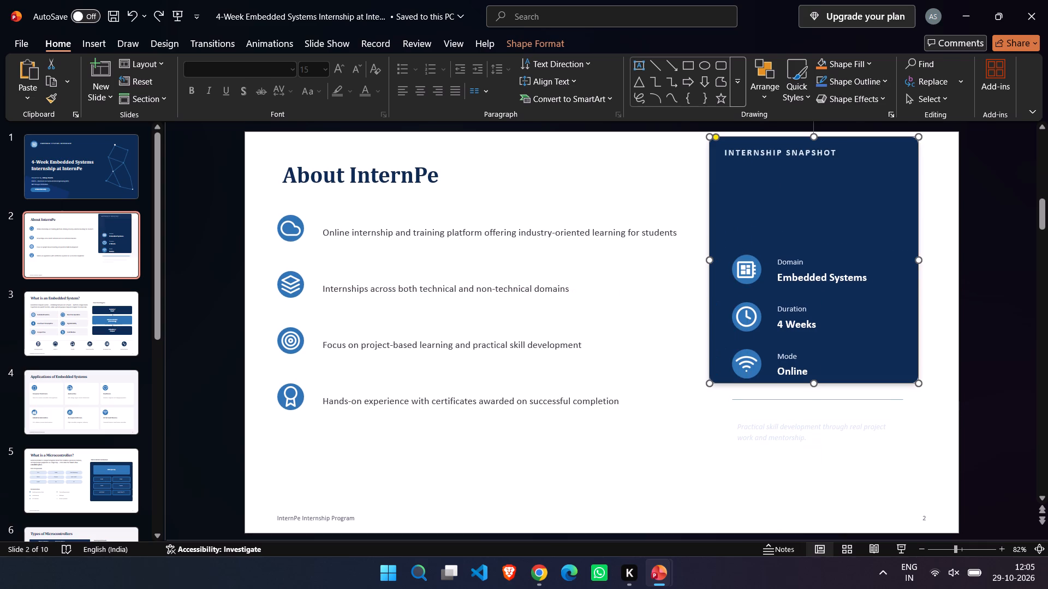
Move the white chip icon of the Domain entry up to just below the start of the "INTERNSHIP SNAPSHOT" heading.
left_click(751, 273)
left_click_drag(751, 273, 742, 207)
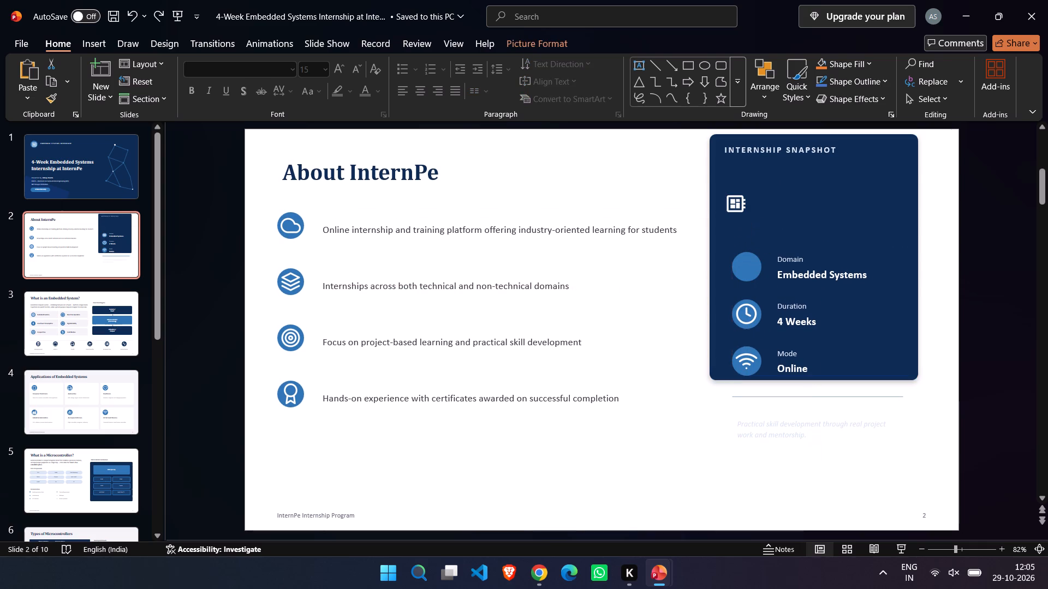
left_click_drag(742, 207, 736, 176)
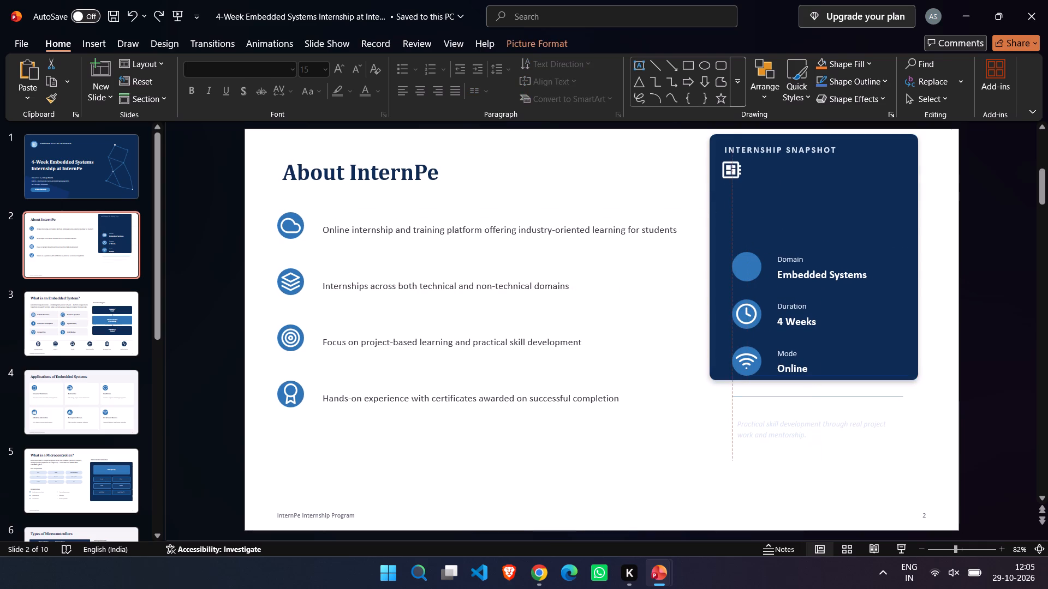
left_click_drag(736, 176, 737, 185)
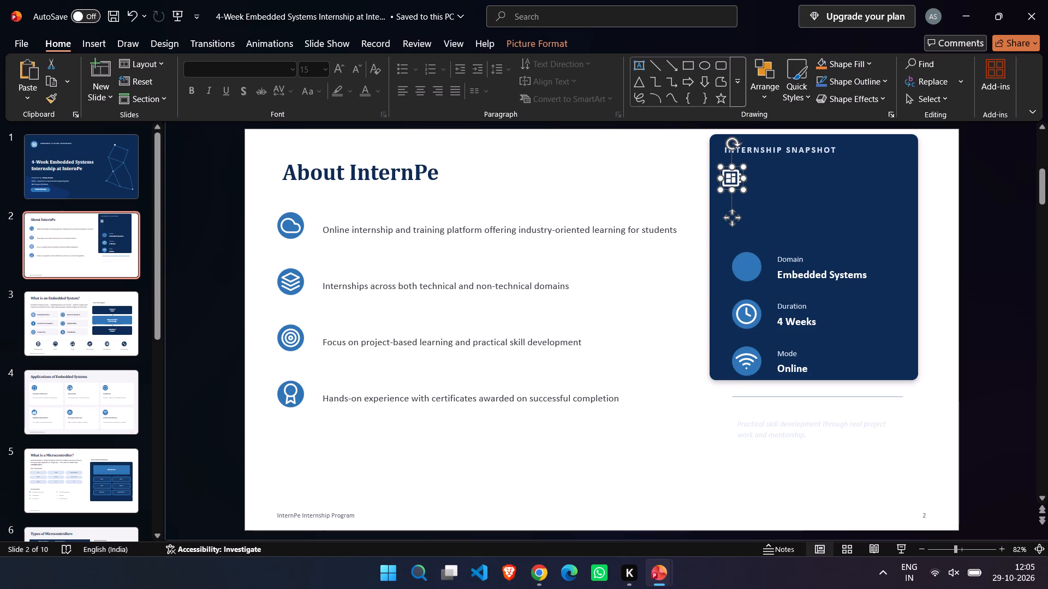
Move the Domain entry's blue circle up behind the white chip icon and nudge it sideways until the two are centred.
left_click(757, 265)
left_click_drag(757, 265, 752, 227)
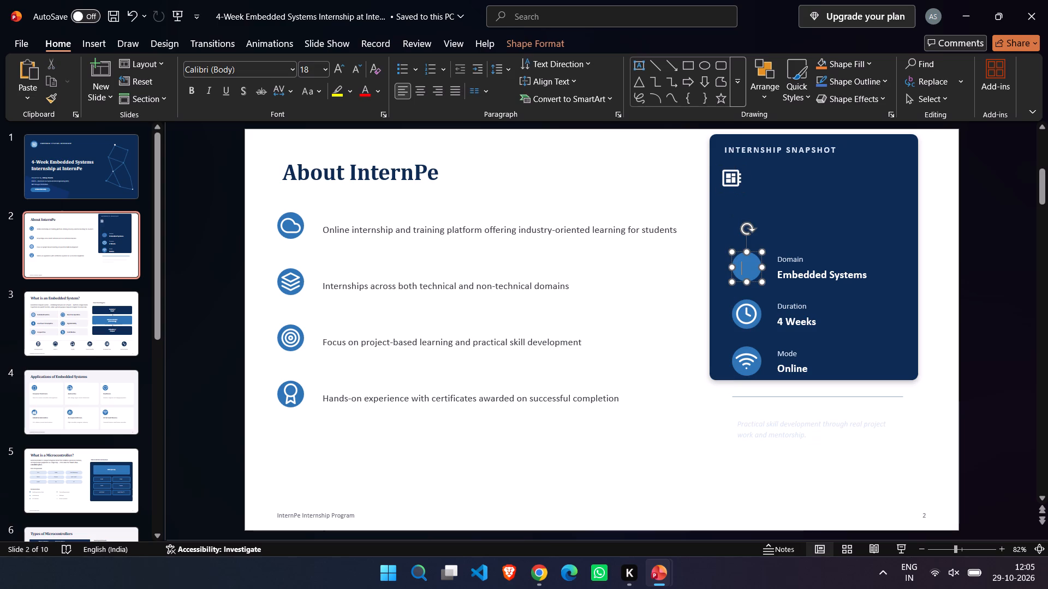
left_click_drag(752, 227, 750, 203)
left_click_drag(746, 269, 730, 179)
key("Left")
key("Left")
key("Left")
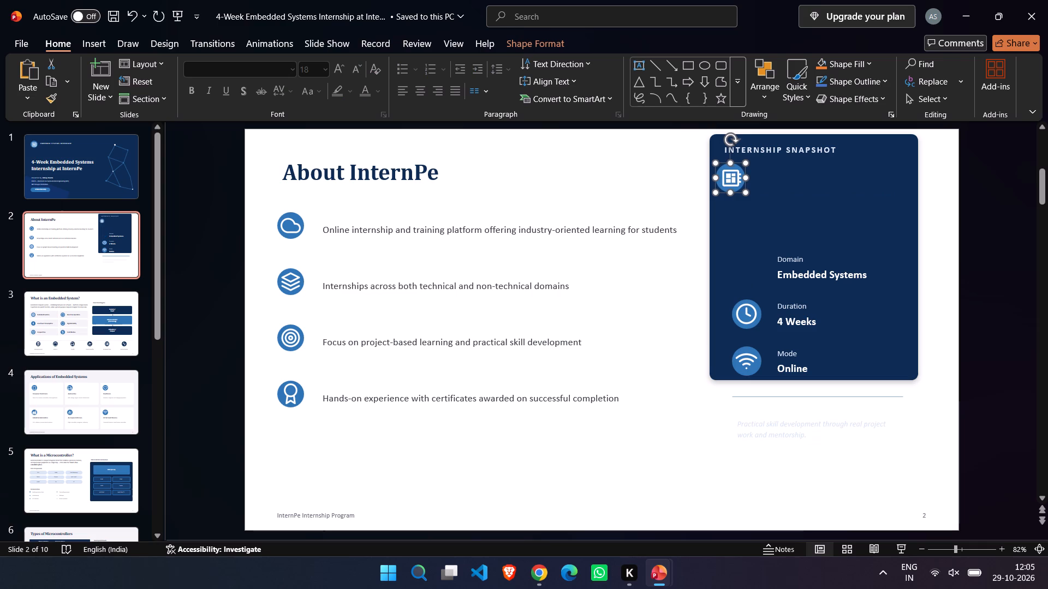
key("Right")
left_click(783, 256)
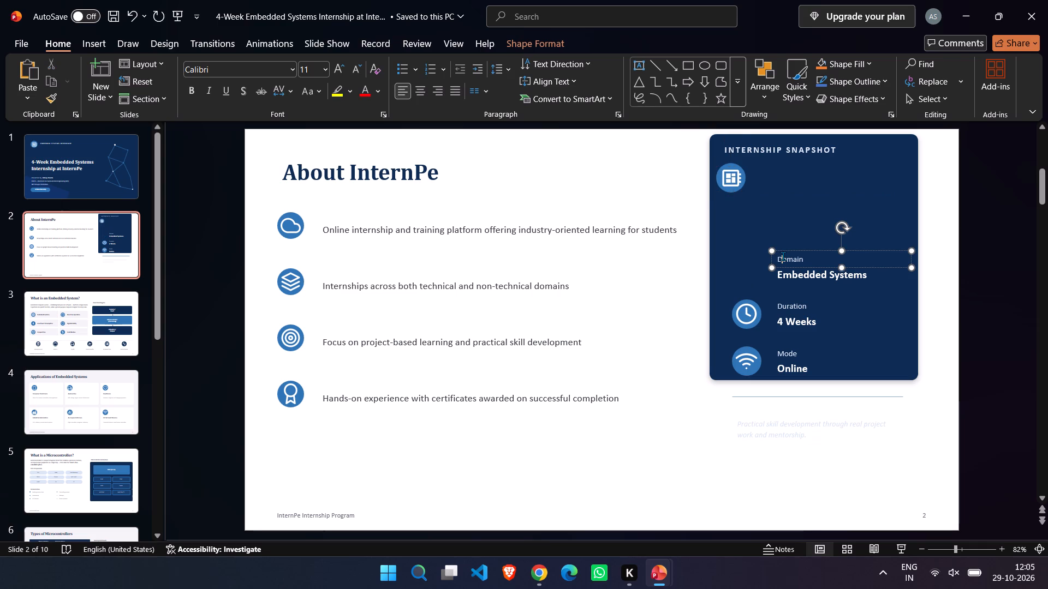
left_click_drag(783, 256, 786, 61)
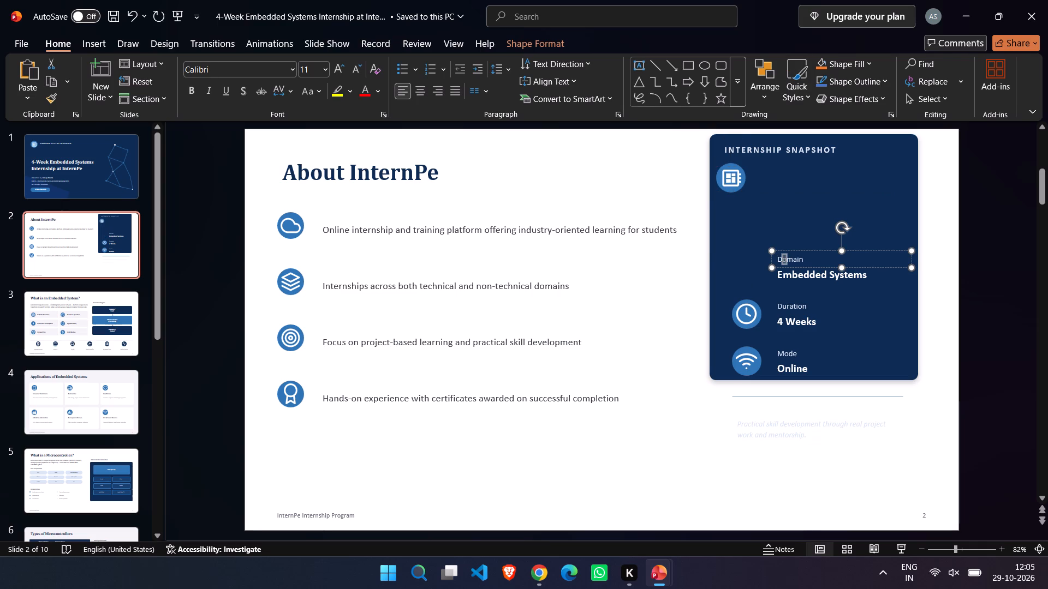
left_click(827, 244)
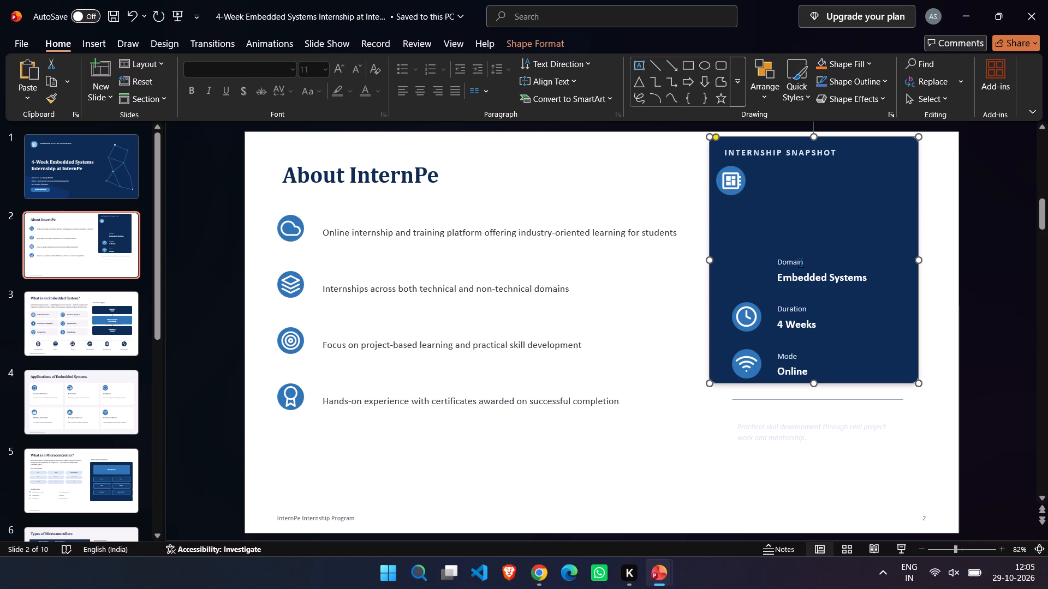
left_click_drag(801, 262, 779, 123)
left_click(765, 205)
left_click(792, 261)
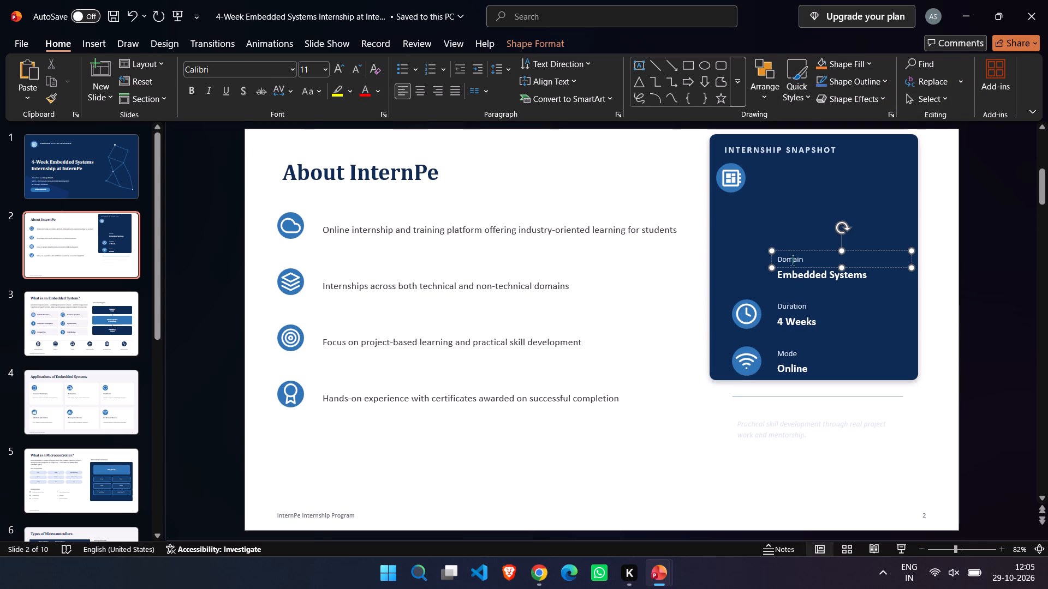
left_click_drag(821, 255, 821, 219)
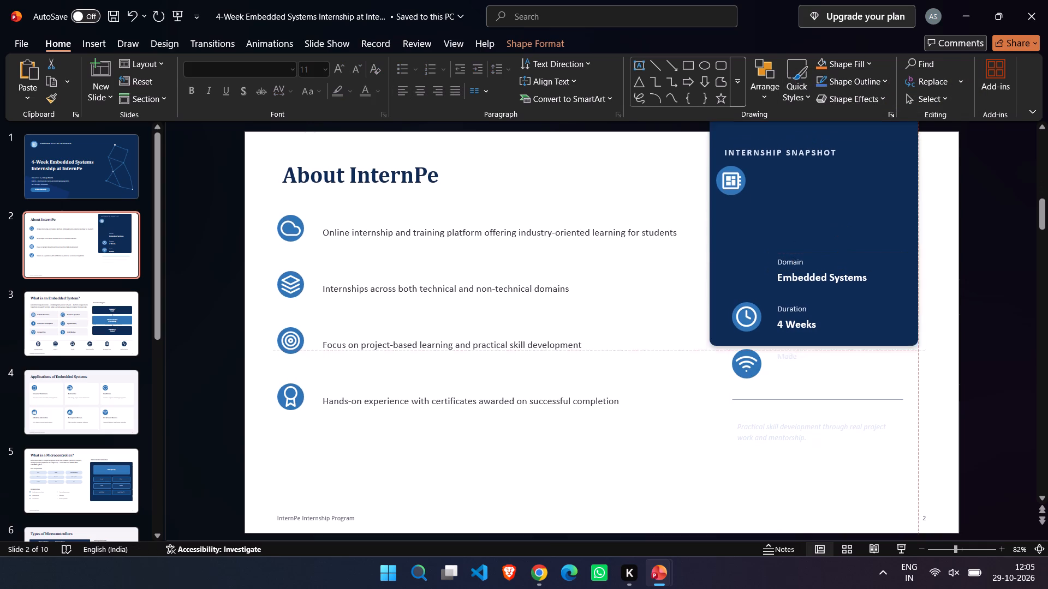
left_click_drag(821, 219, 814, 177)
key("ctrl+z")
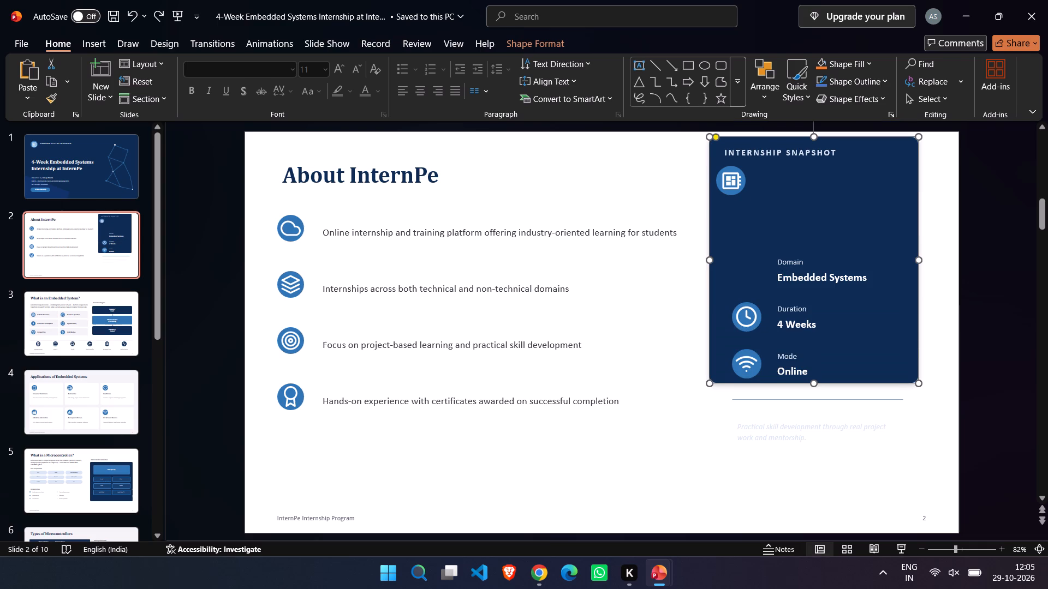
Stretch the Domain label's text box up to the slide's top edge and raise its bottom edge just beneath the chip icon.
left_click_drag(803, 262, 798, 245)
left_click_drag(842, 249, 787, 130)
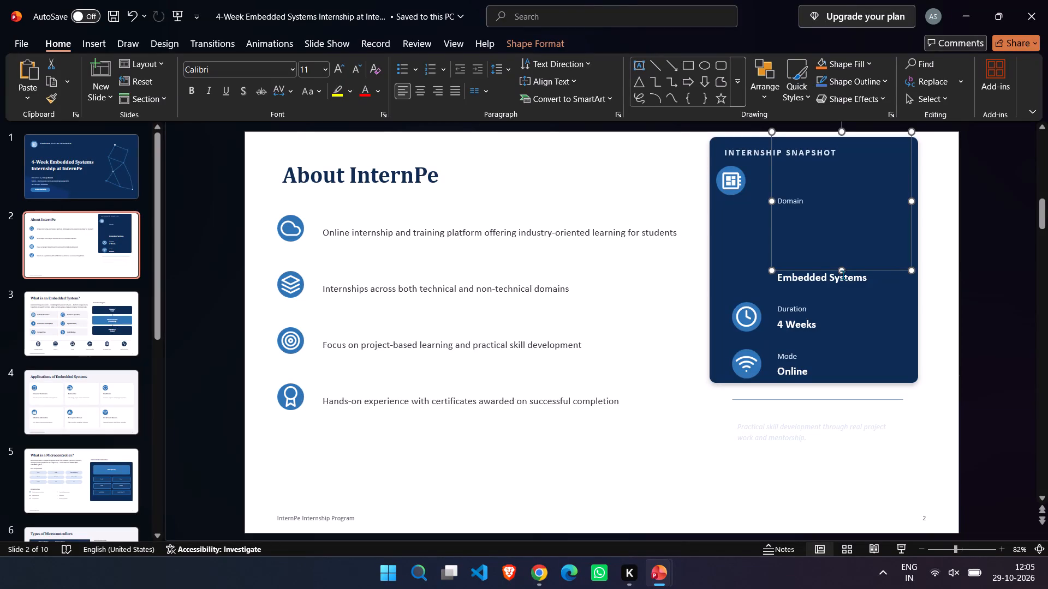
left_click_drag(842, 266, 807, 145)
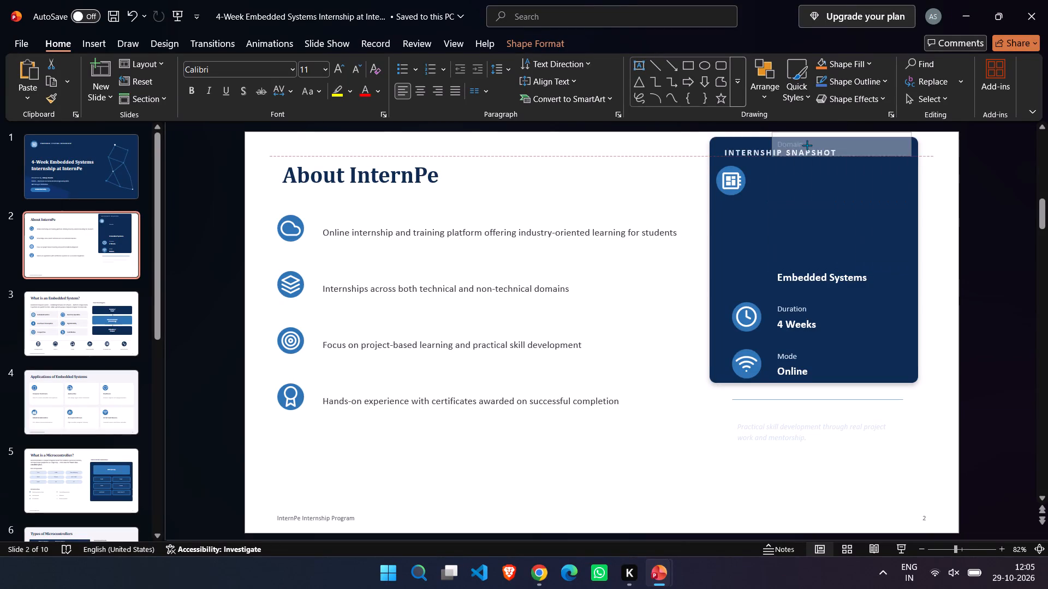
left_click_drag(807, 145, 814, 215)
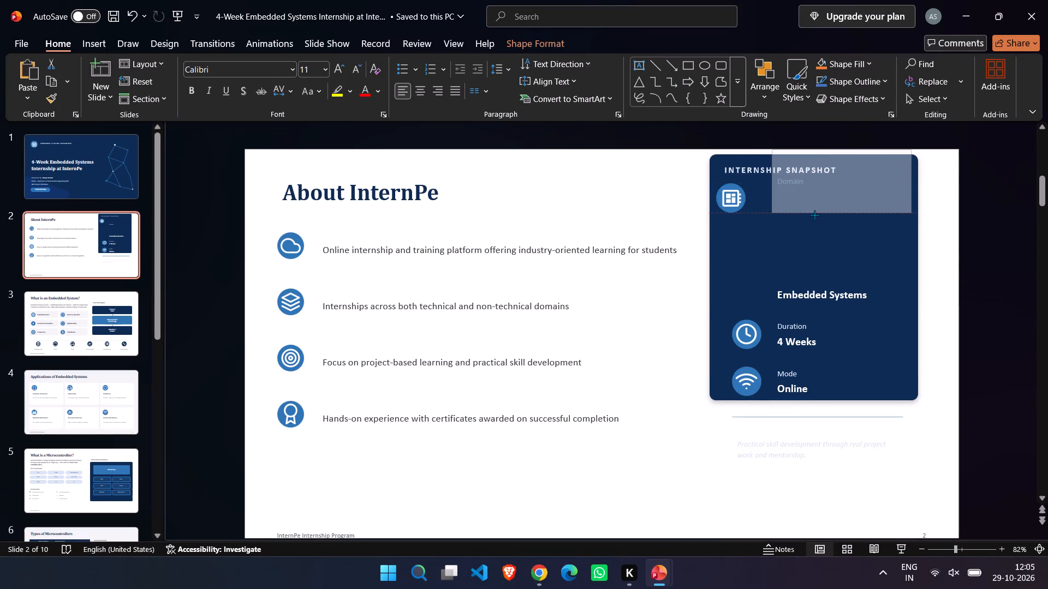
left_click_drag(814, 215, 814, 216)
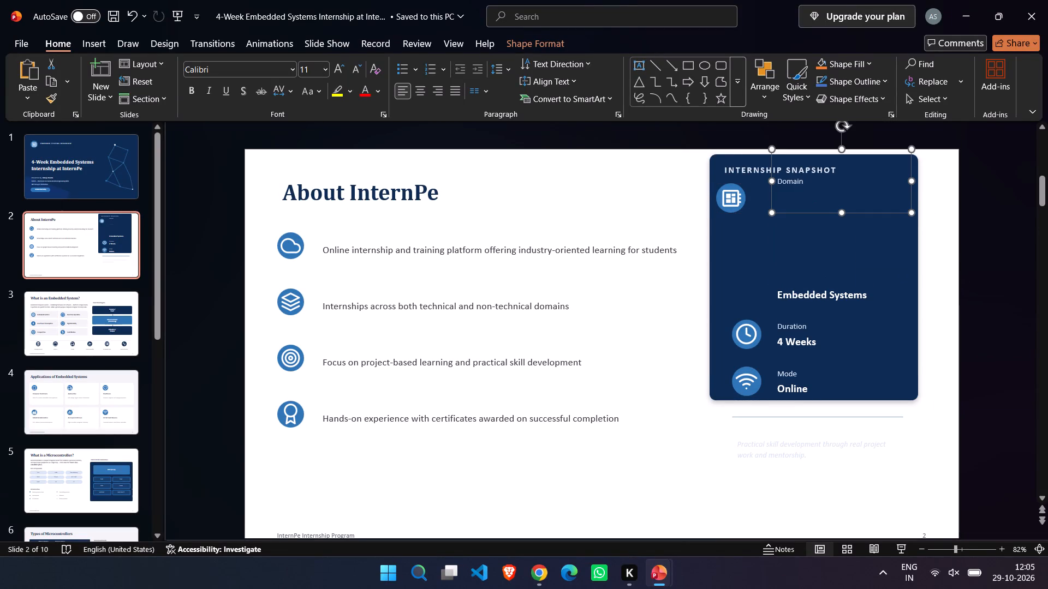
Nudge the Domain label left and down until it is level with the chip icon.
key("Left")
key("Left")
key("Left")
key("Left")
key("Left")
key("Left")
key("Left")
key("Left")
key("Left")
key("Down")
key("Down")
key("Down")
key("Down")
key("Down")
key("Down")
key("Down")
key("Down")
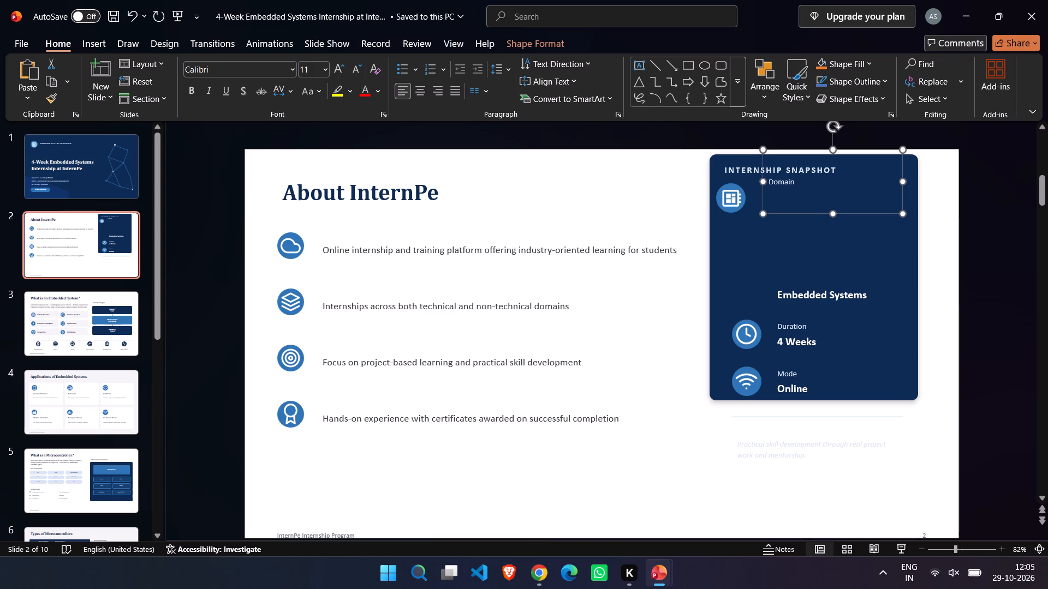
key("Down")
key("Down")
key("Down")
key("Down")
key("Down")
key("Down")
key("Down")
key("Down")
key("Down")
key("Down")
key("Down")
key("Down")
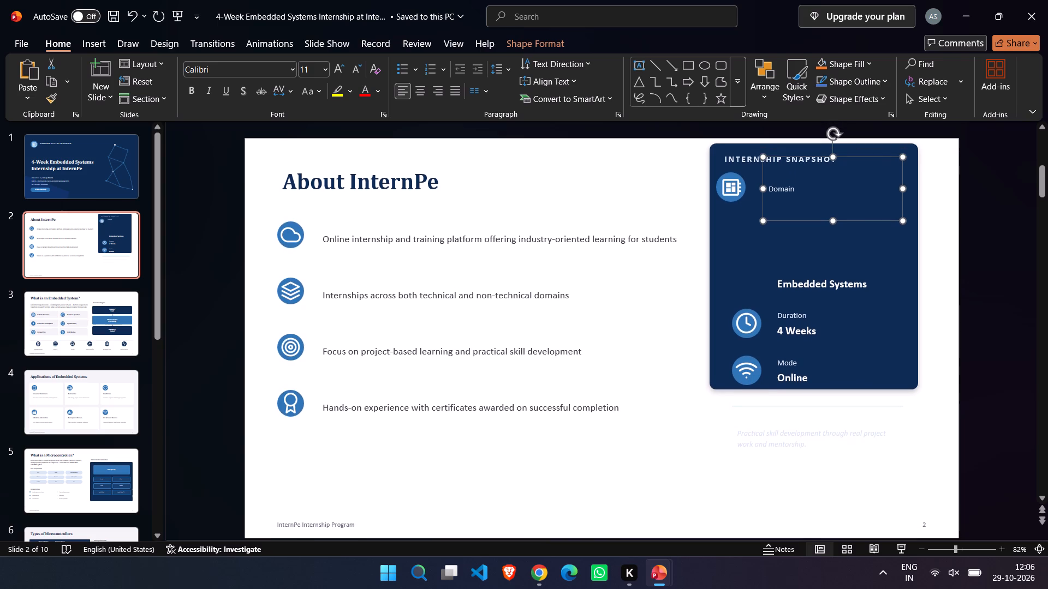
key("Up")
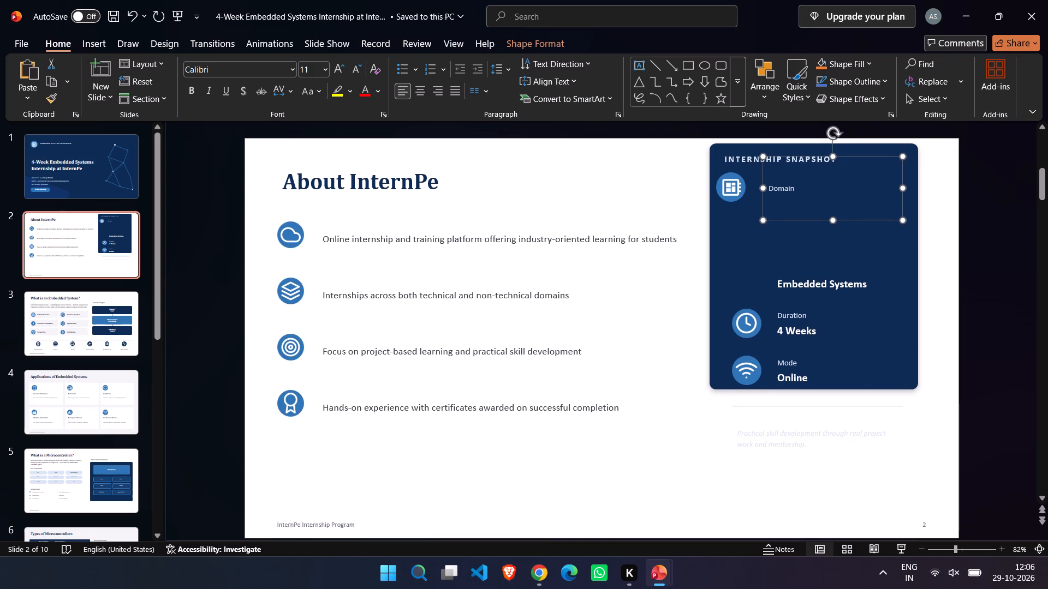
Reduce the height of the Domain label's text box by raising its bottom edge and lowering its top edge.
left_click_drag(831, 221, 829, 208)
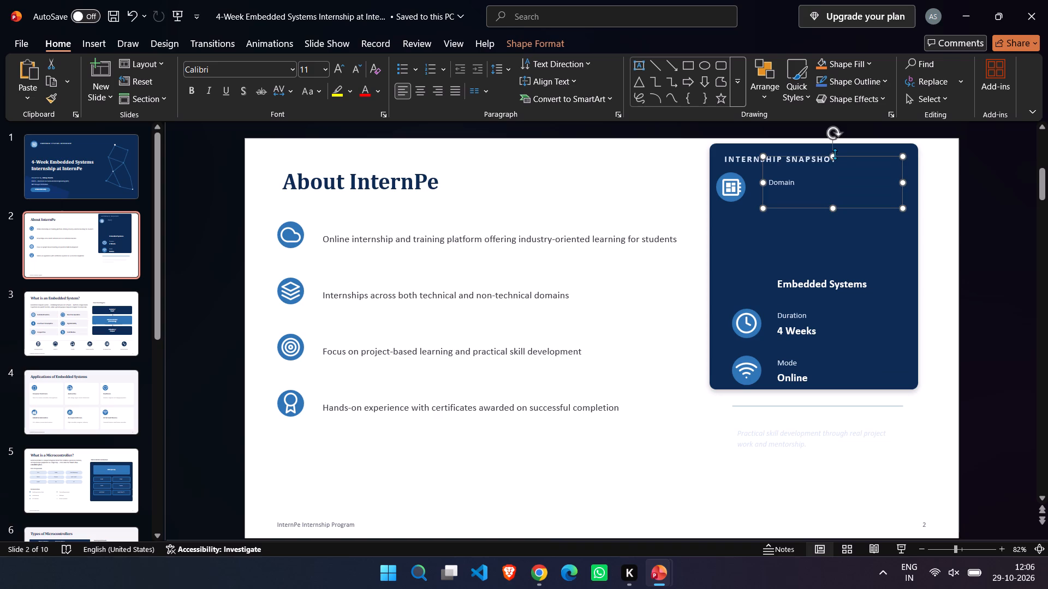
left_click_drag(835, 154, 838, 165)
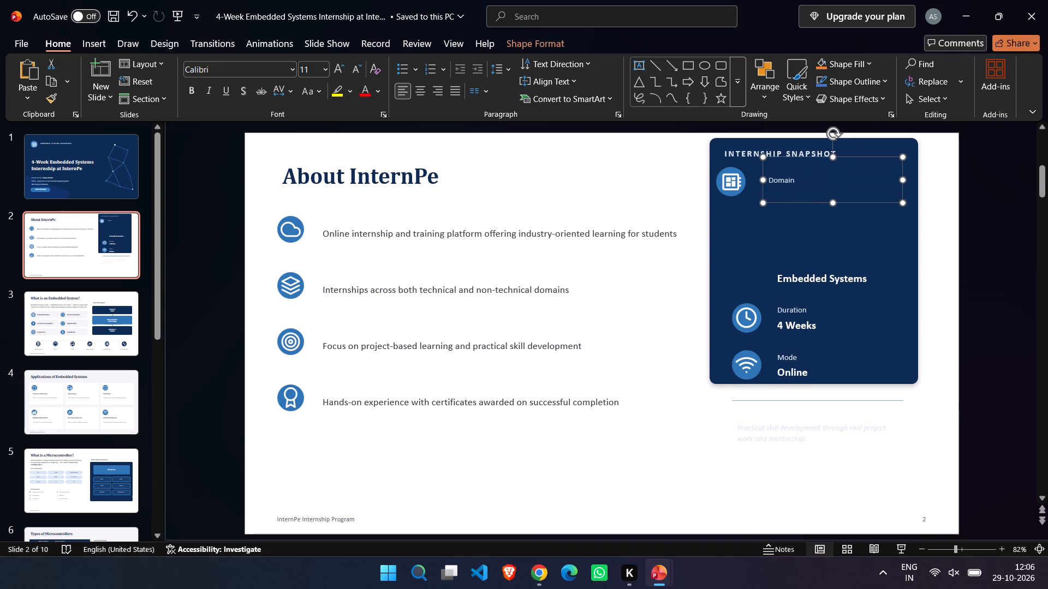
Nudge the Domain label left until it sits close beside the chip icon's blue circle.
key("Left")
key("Left")
key("Left")
key("Left")
key("Left")
key("Left")
key("Left")
key("Left")
key("Left")
key("Left")
key("Left")
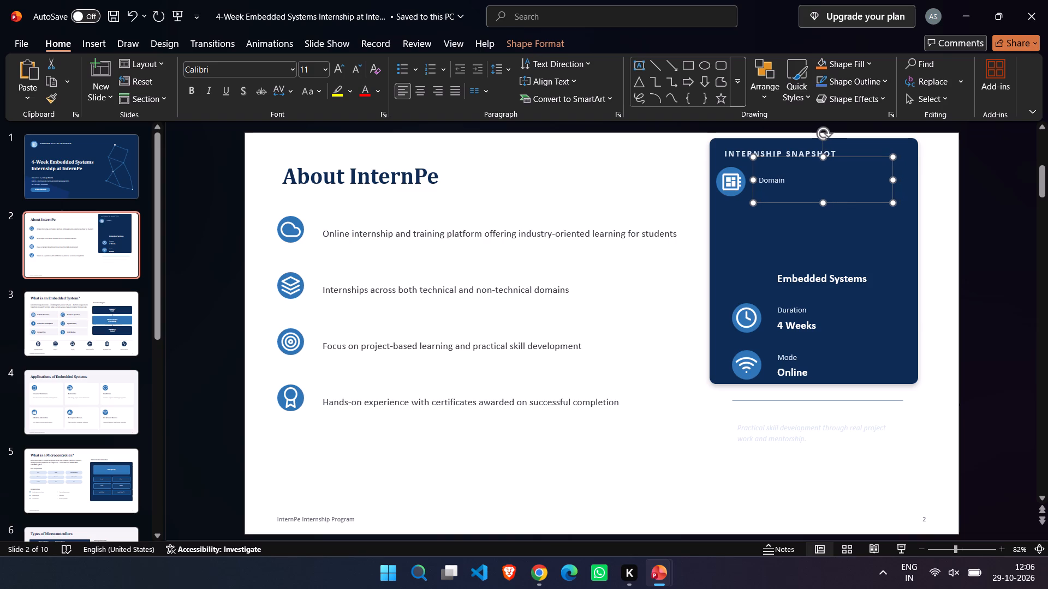
key("Left")
key("Left")
key("Left")
key("Left")
key("Left")
key("Left")
key("Left")
key("Left")
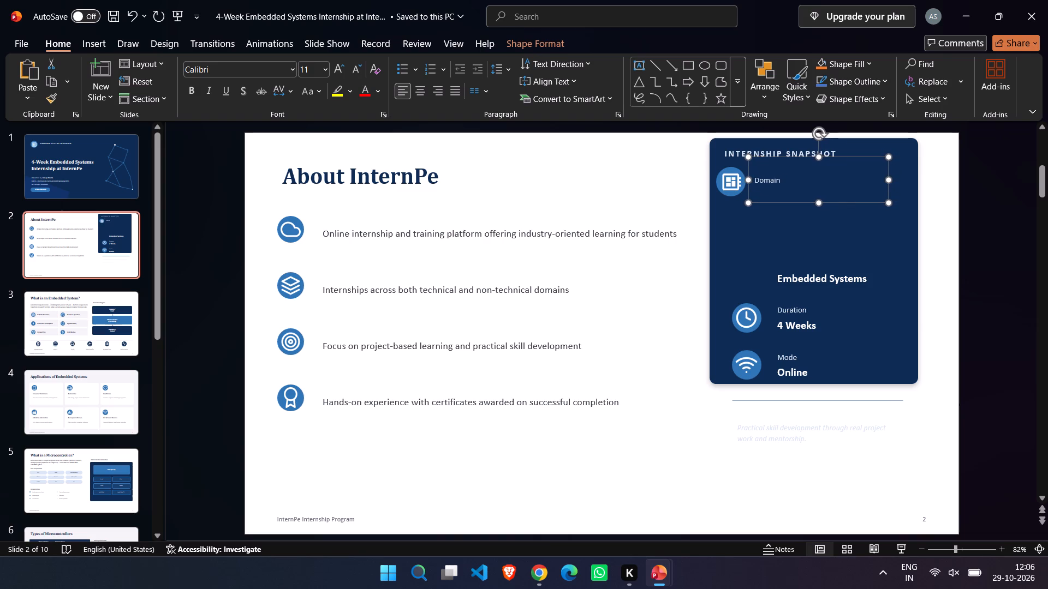
key("Left")
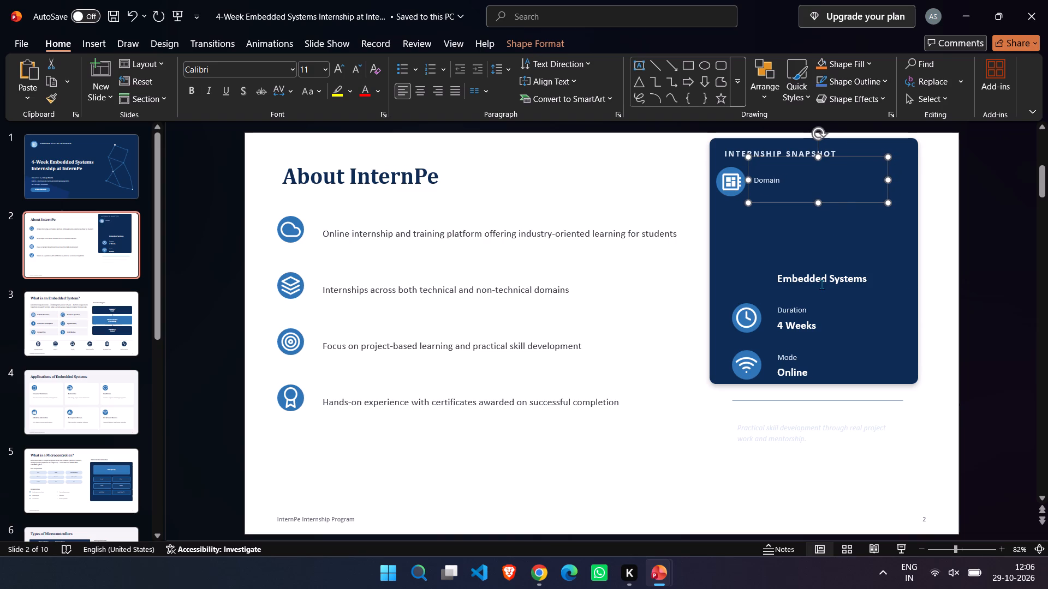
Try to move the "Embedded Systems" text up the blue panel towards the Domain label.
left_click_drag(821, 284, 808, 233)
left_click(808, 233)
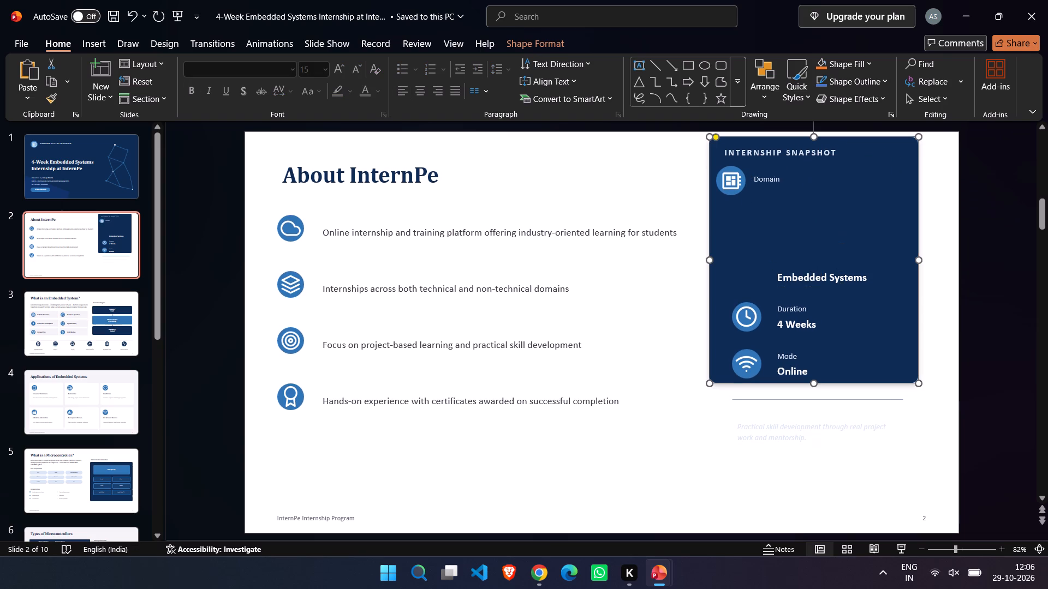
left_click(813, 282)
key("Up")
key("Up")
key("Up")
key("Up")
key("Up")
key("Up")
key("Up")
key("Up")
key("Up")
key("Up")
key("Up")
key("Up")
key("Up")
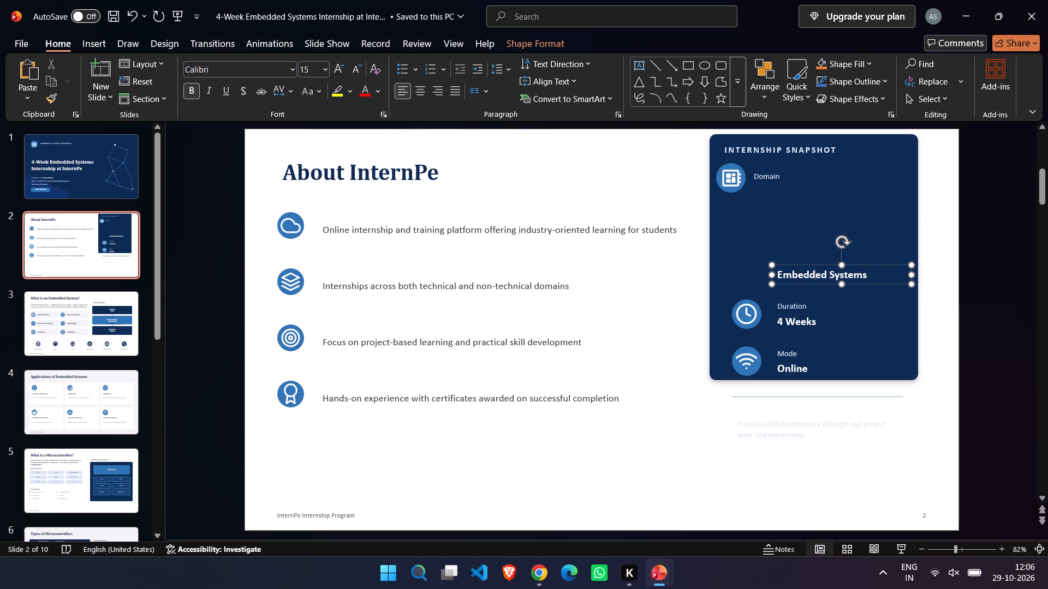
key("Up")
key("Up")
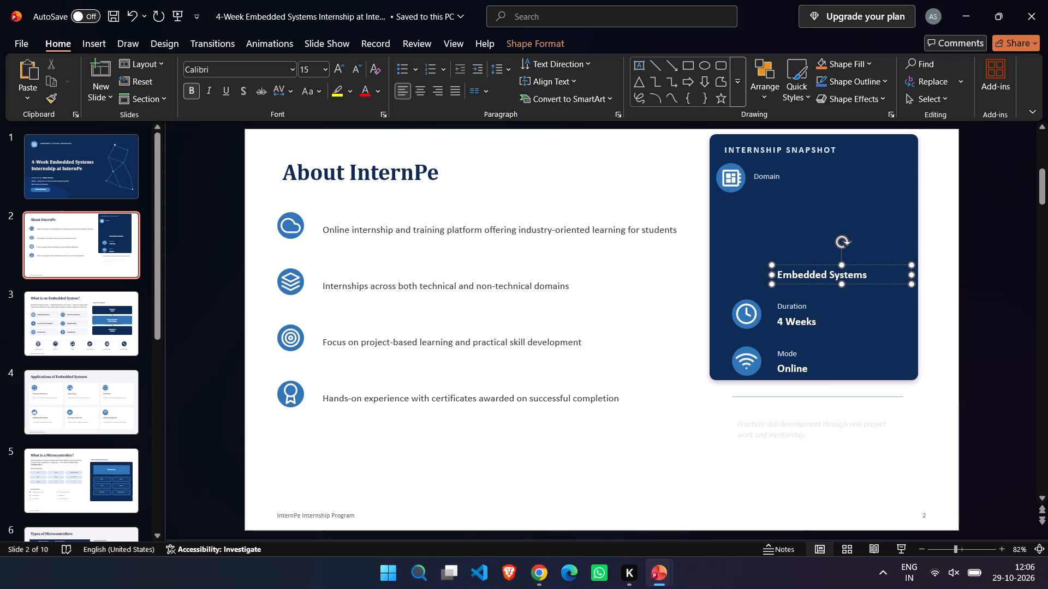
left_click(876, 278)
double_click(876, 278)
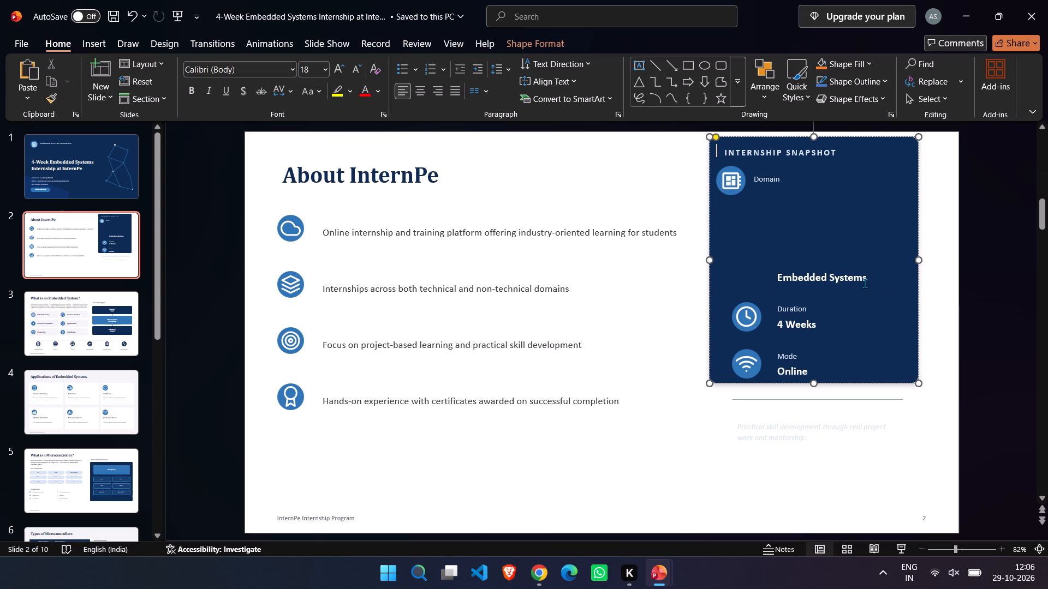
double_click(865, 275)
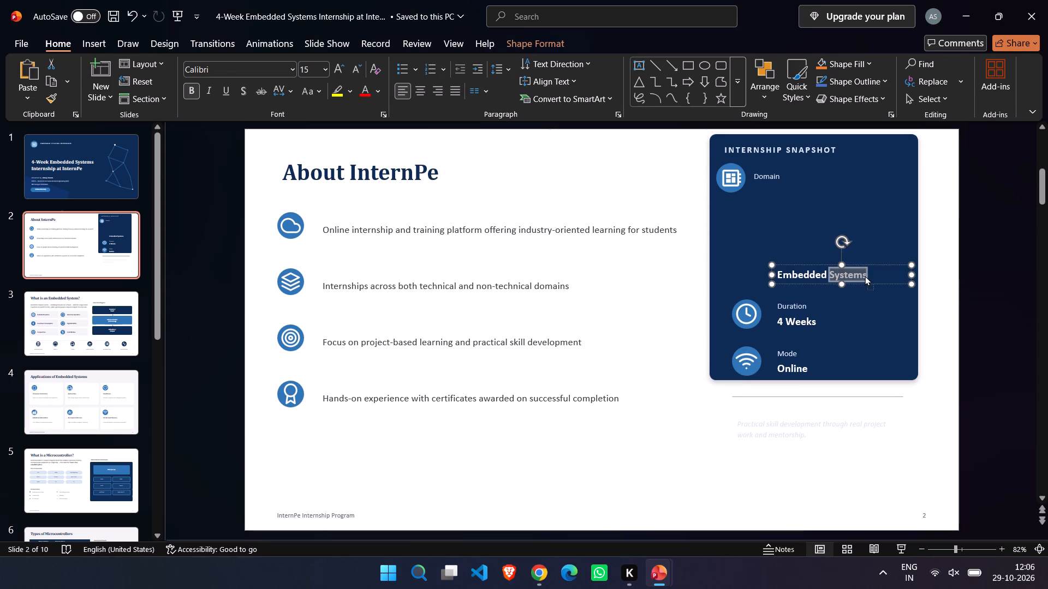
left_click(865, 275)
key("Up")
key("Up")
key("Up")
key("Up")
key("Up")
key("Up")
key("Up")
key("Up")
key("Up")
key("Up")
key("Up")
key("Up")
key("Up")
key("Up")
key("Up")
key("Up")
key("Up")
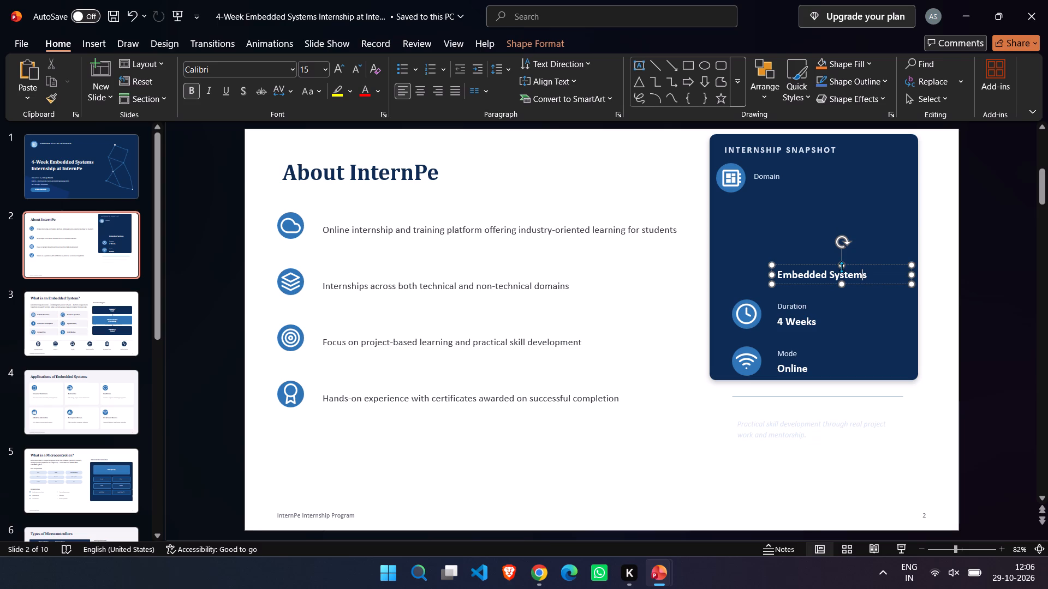
Extend the "Embedded Systems" text box upward and nudge it left and up until its text lines up beneath the Domain label.
left_click_drag(842, 267, 799, 187)
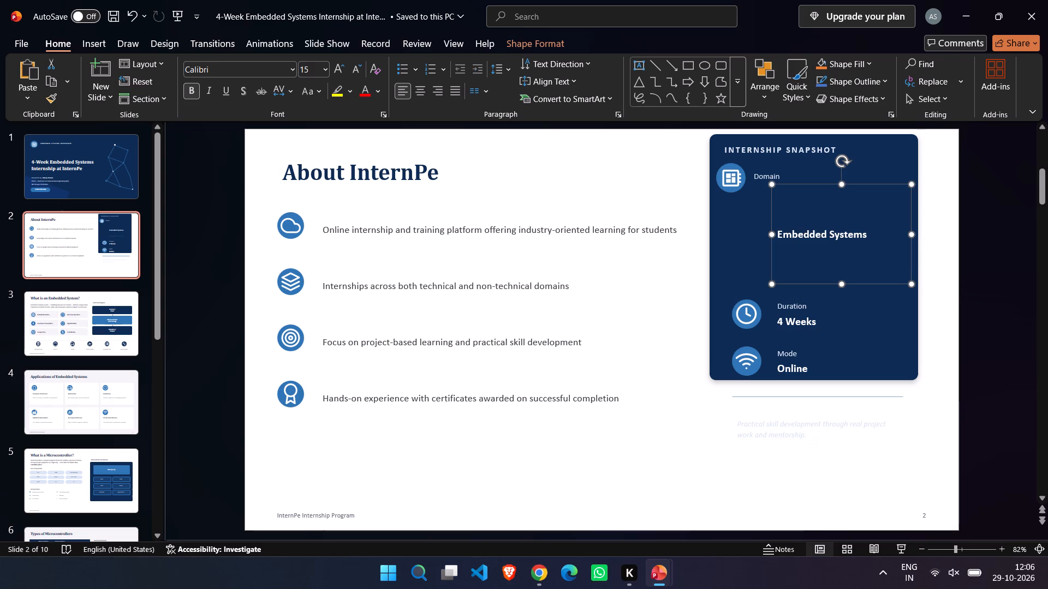
key("Left")
key("Left")
key("Left")
key("Left")
key("Left")
key("Left")
key("Left")
key("Left")
key("Left")
key("Left")
key("Left")
key("Left")
key("Left")
key("Left")
key("Left")
key("Up")
key("Up")
key("Up")
key("Up")
key("Up")
key("Up")
key("Up")
key("Up")
key("Up")
key("Up")
key("Up")
key("Up")
key("Up")
key("Up")
key("Up")
key("Up")
key("Up")
key("Up")
key("Up")
key("Up")
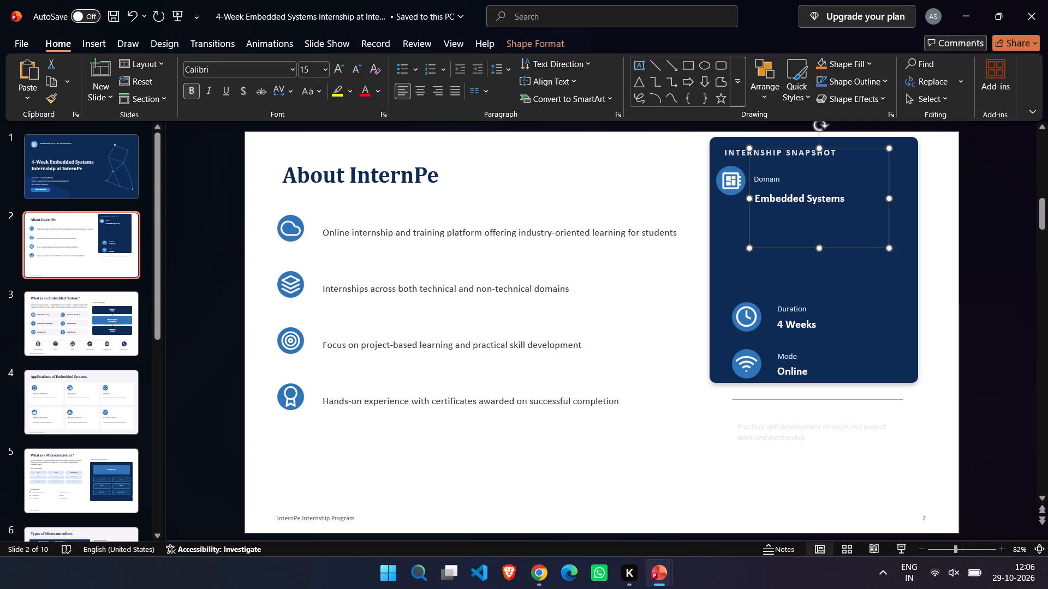
Shrink the "Embedded Systems" text box to one line's height by raising its bottom edge and lowering its top edge.
left_click_drag(821, 248, 819, 185)
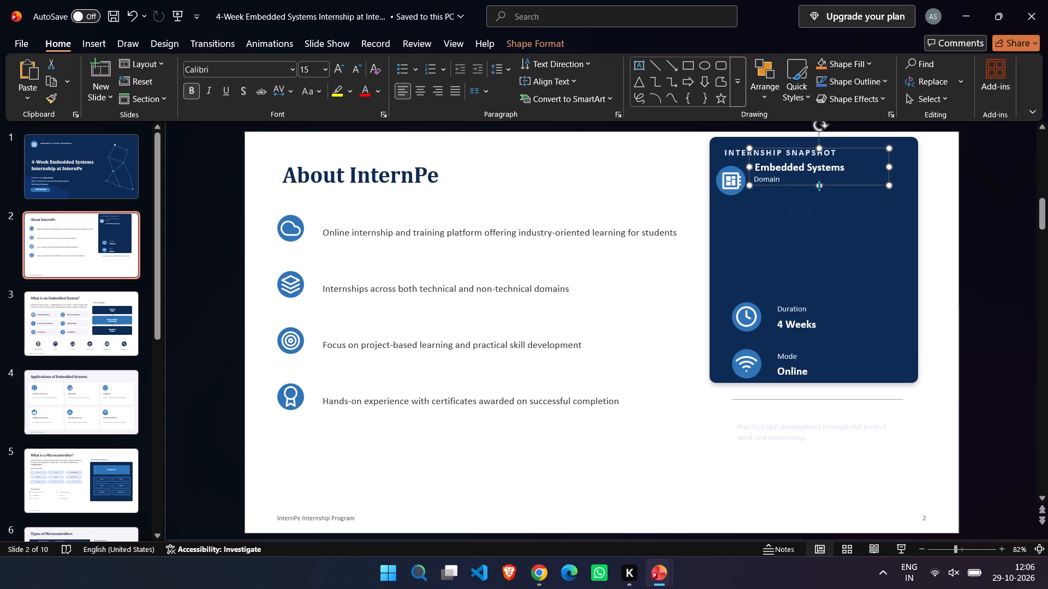
left_click_drag(819, 148, 824, 164)
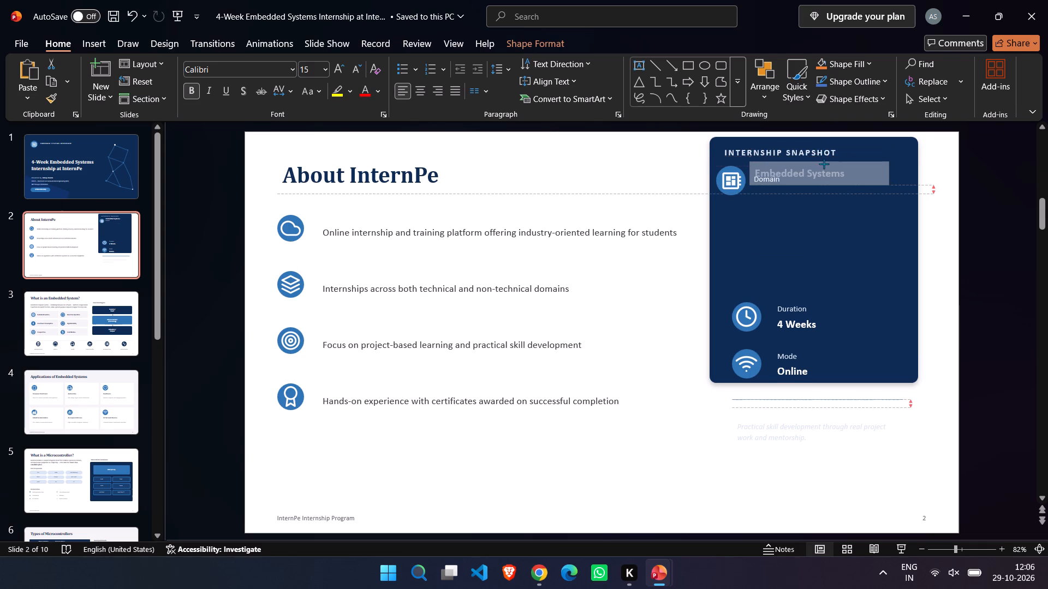
left_click_drag(824, 164, 825, 167)
Nudge the "Embedded Systems" text box down and back up until its text sits directly beneath the Domain label.
key("Down")
key("Down")
key("Down")
key("Down")
key("Down")
key("Down")
key("Down")
key("Down")
key("Down")
key("Down")
key("Down")
key("Down")
key("Down")
key("Down")
key("Down")
key("Down")
key("Down")
key("Down")
key("Down")
key("Down")
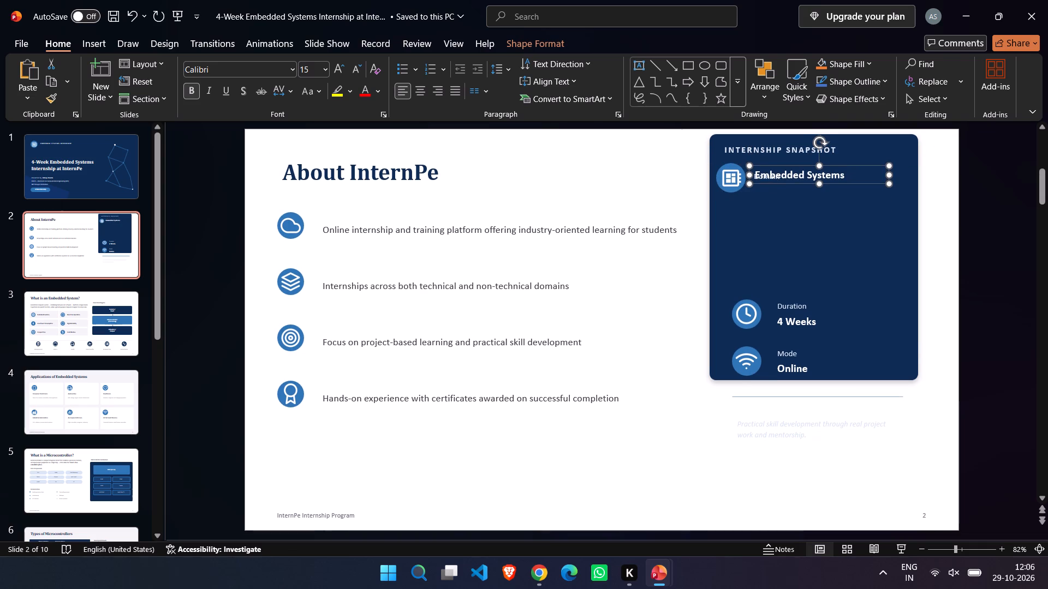
key("Up")
key("Up")
key("Up")
key("Up")
key("Up")
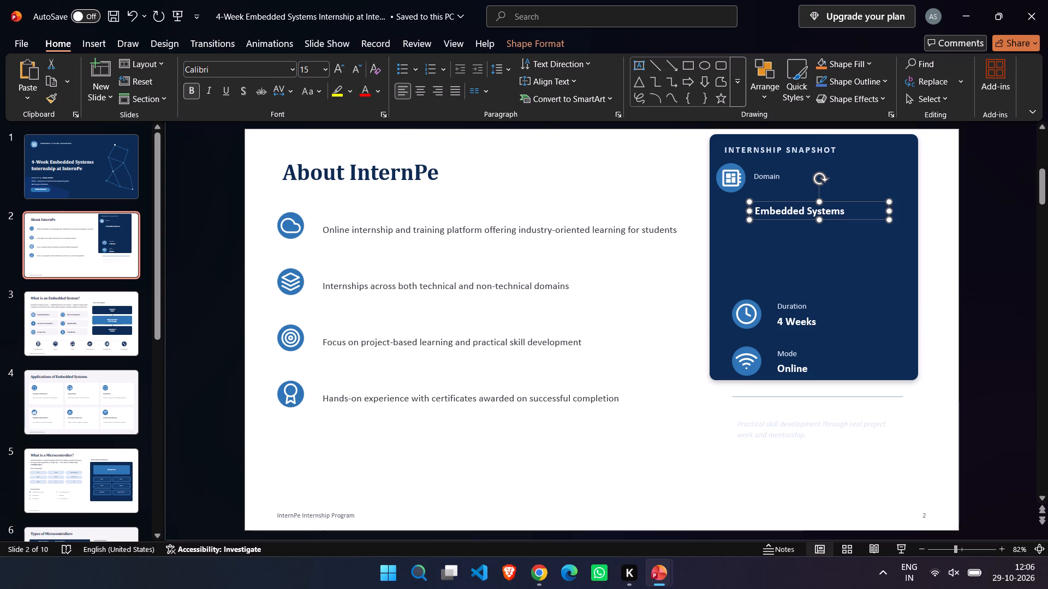
key("Up")
key("Up")
key("Up")
key("Up")
key("Up")
key("Up")
key("Up")
key("Up")
key("Up")
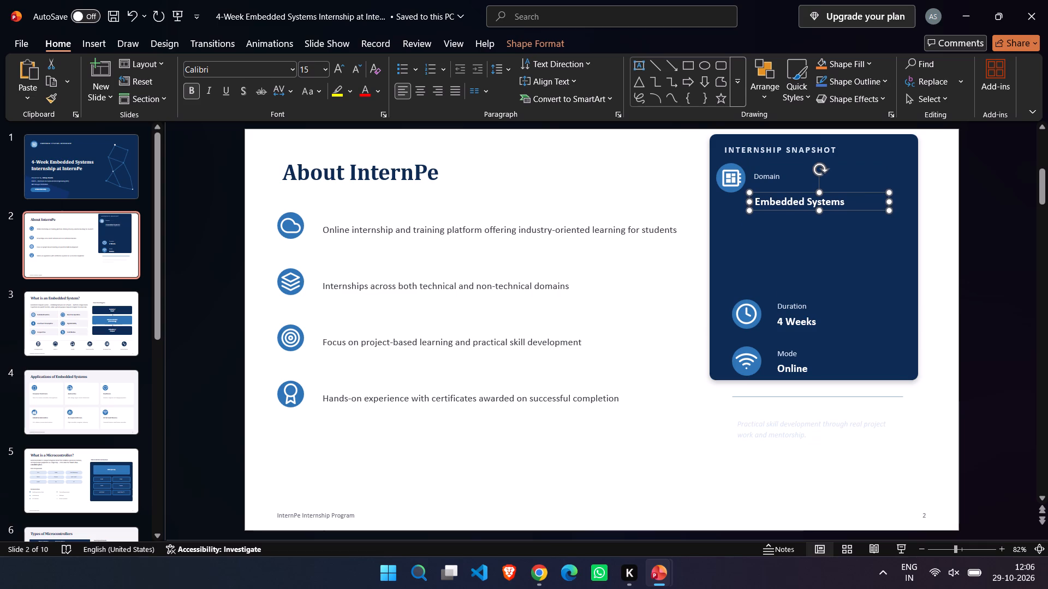
key("Up")
key("Up")
key("Up")
key("Up")
key("Up")
key("Up")
key("Up")
key("Up")
key("Up")
key("Up")
key("Up")
key("Up")
key("Up")
key("Up")
key("Up")
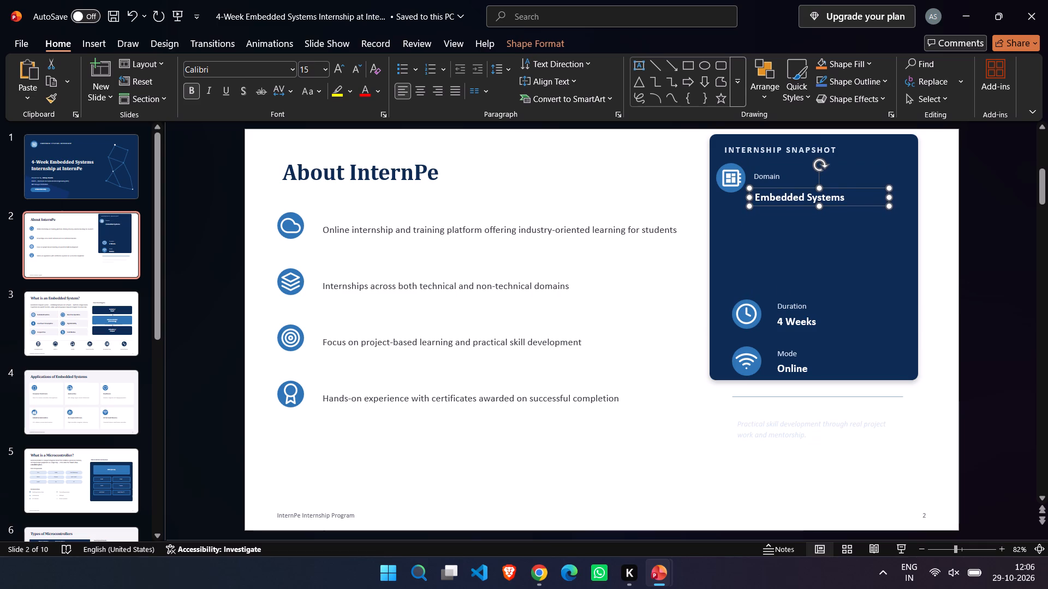
key("Up")
key("Up")
key("Up")
key("Up")
key("Up")
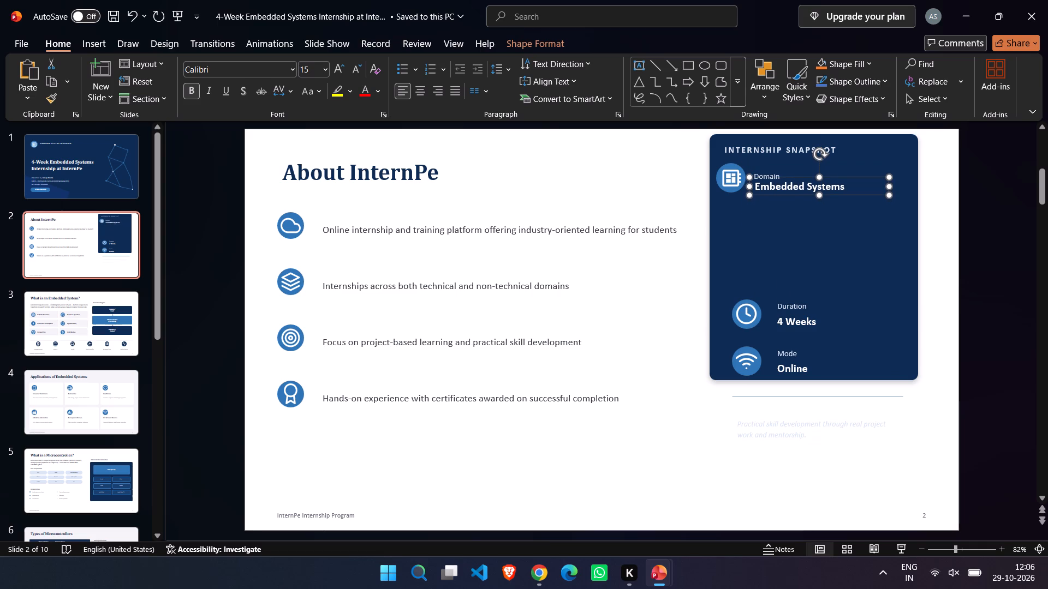
Move the clock icon and its blue circle up the panel beneath the chip icon, with the clock centred on the circle.
left_click(754, 320)
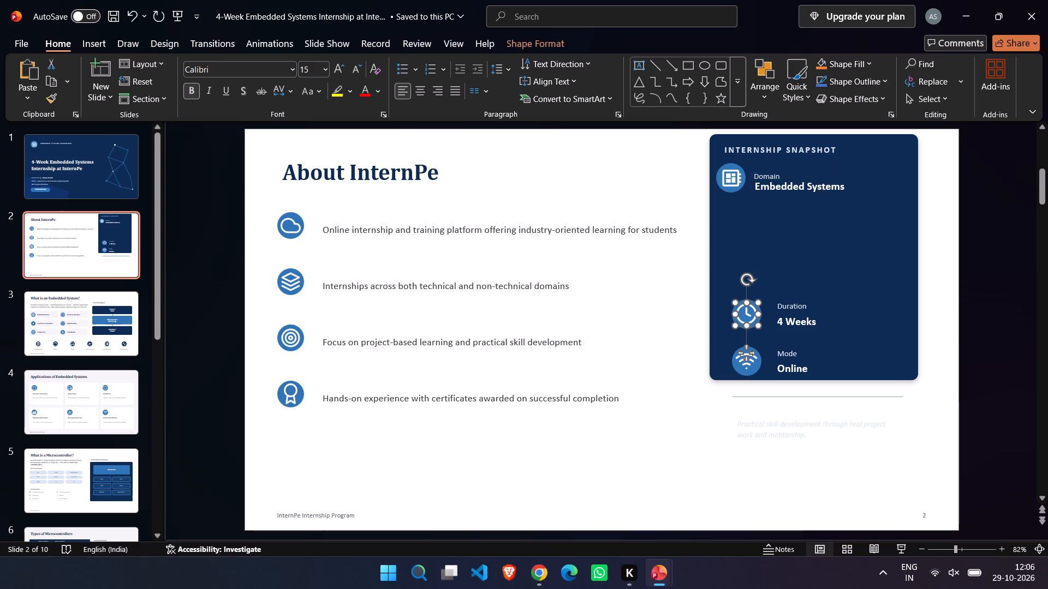
left_click_drag(754, 320, 748, 276)
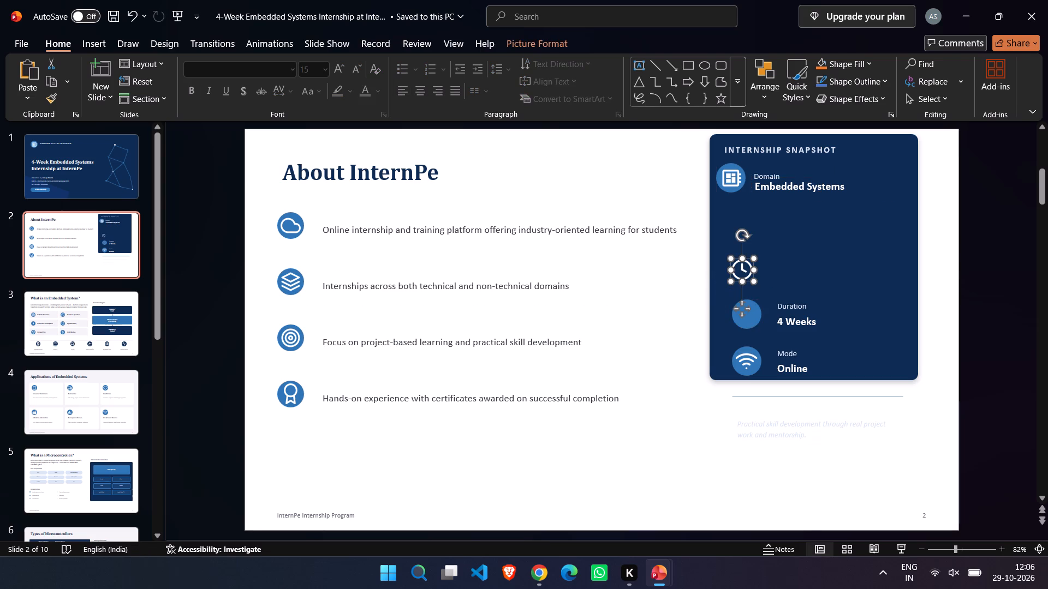
left_click_drag(752, 317, 734, 233)
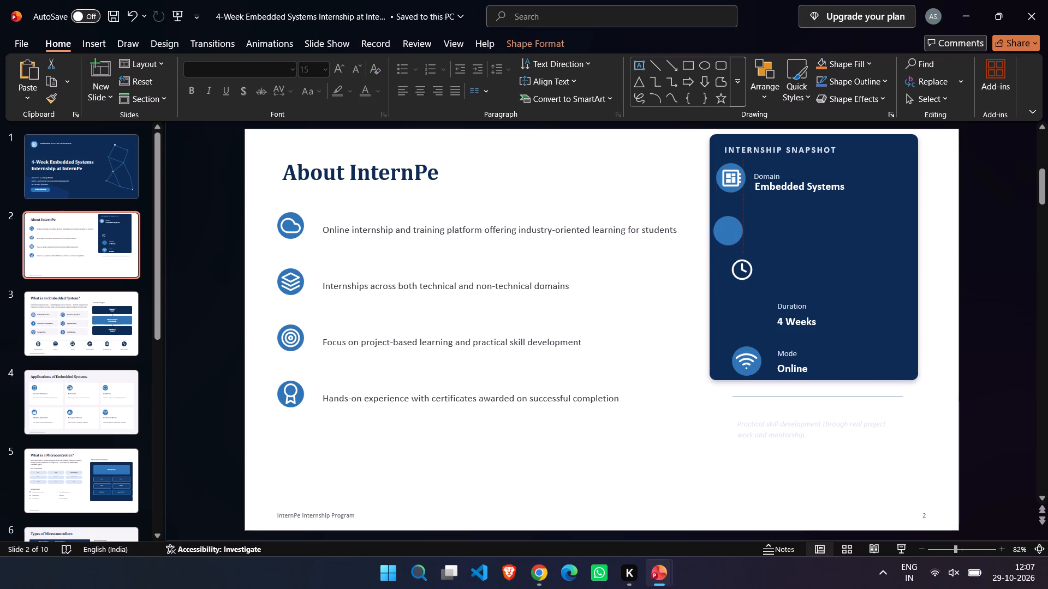
left_click_drag(734, 233, 740, 230)
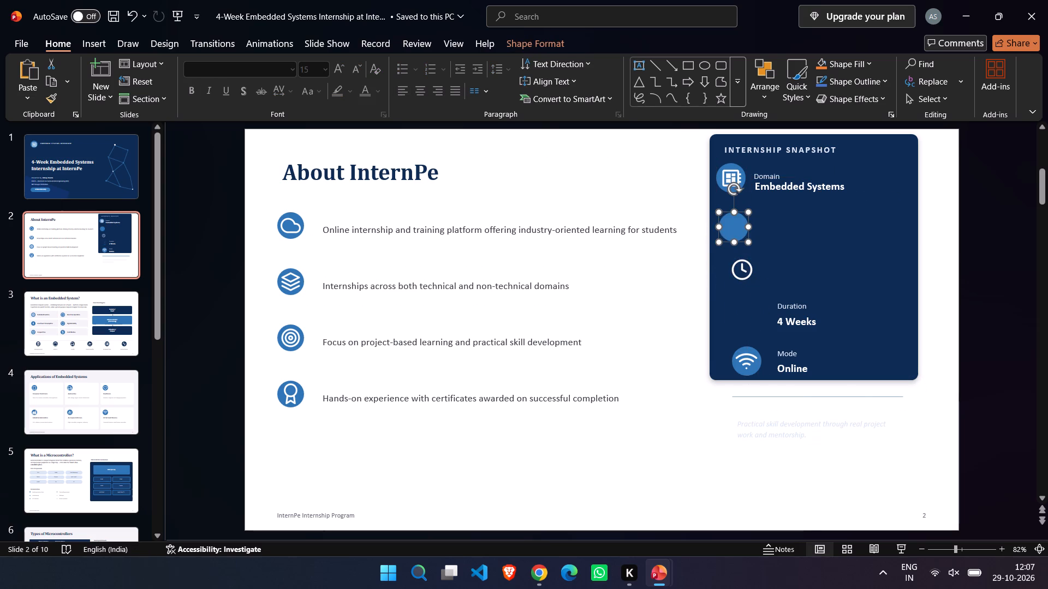
left_click_drag(740, 265, 731, 213)
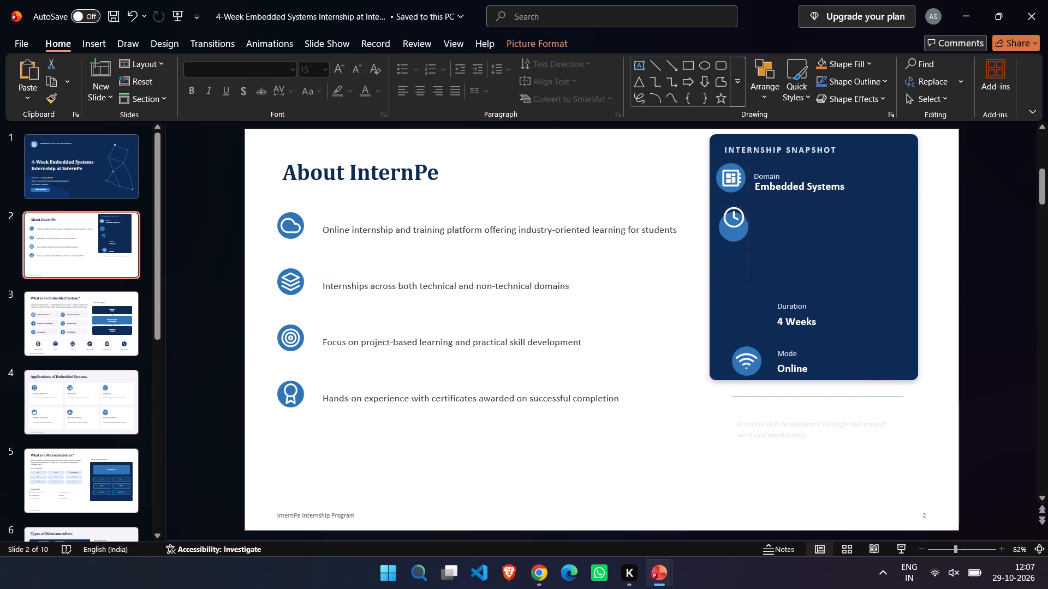
left_click_drag(731, 213, 731, 223)
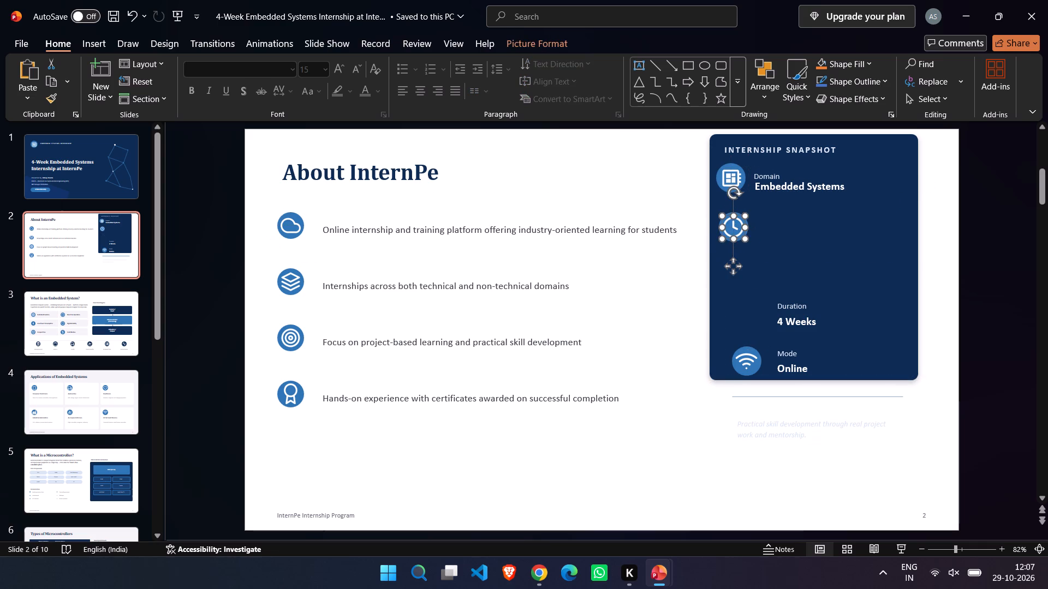
Stretch the Duration text box up to the card's heading and raise its bottom edge to shorten it near the panel's top.
left_click(795, 305)
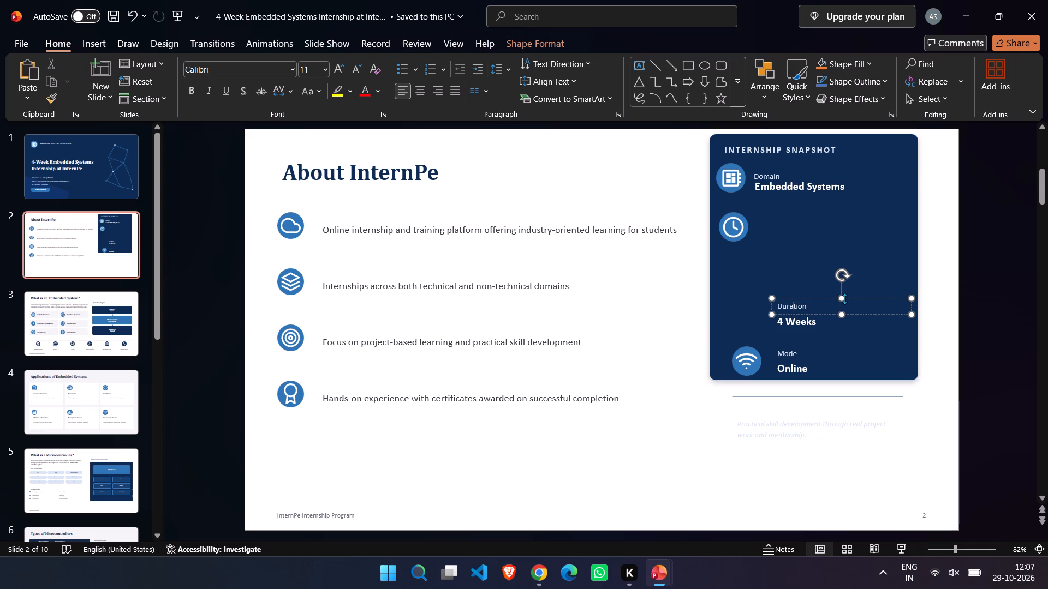
left_click_drag(842, 298, 840, 263)
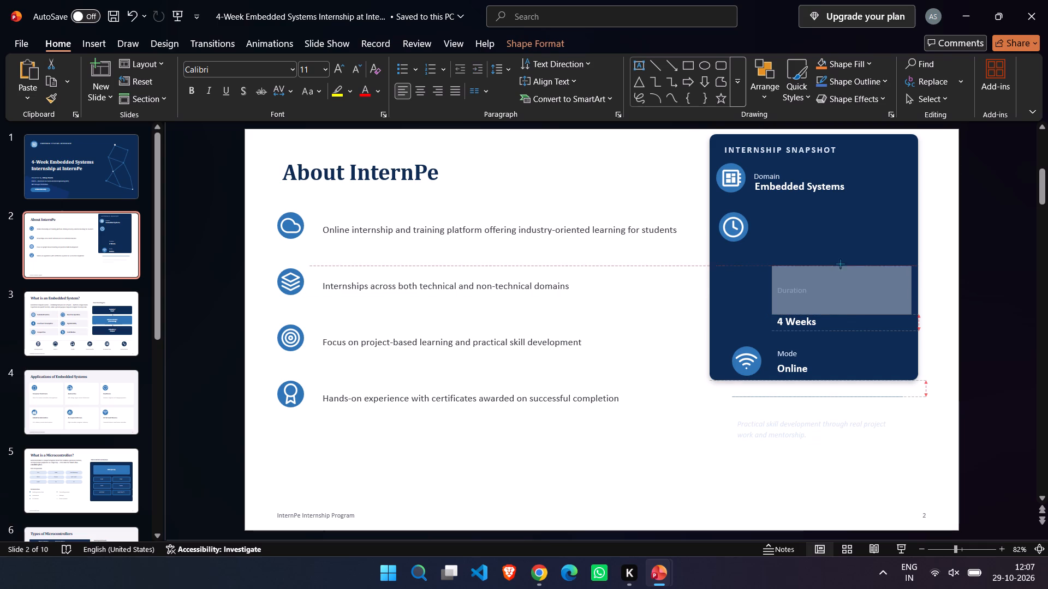
left_click_drag(840, 263, 794, 206)
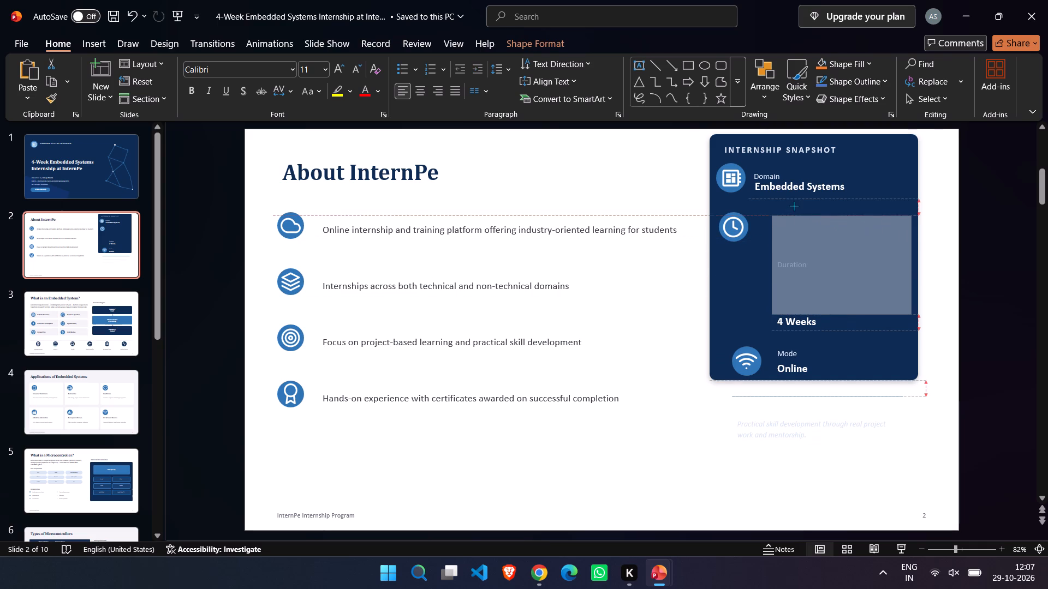
left_click_drag(794, 206, 773, 142)
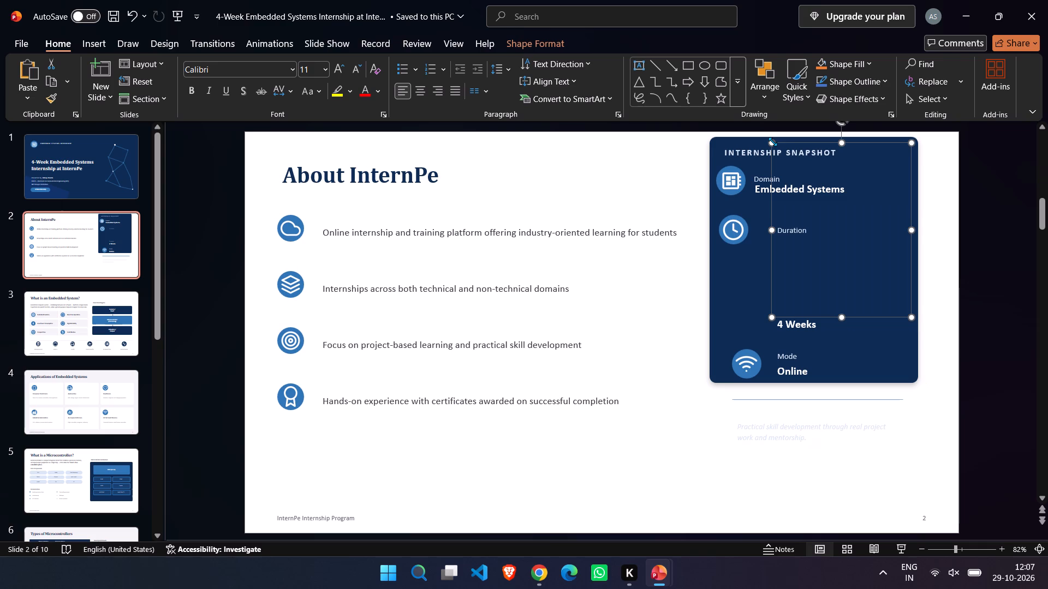
left_click_drag(841, 316, 833, 290)
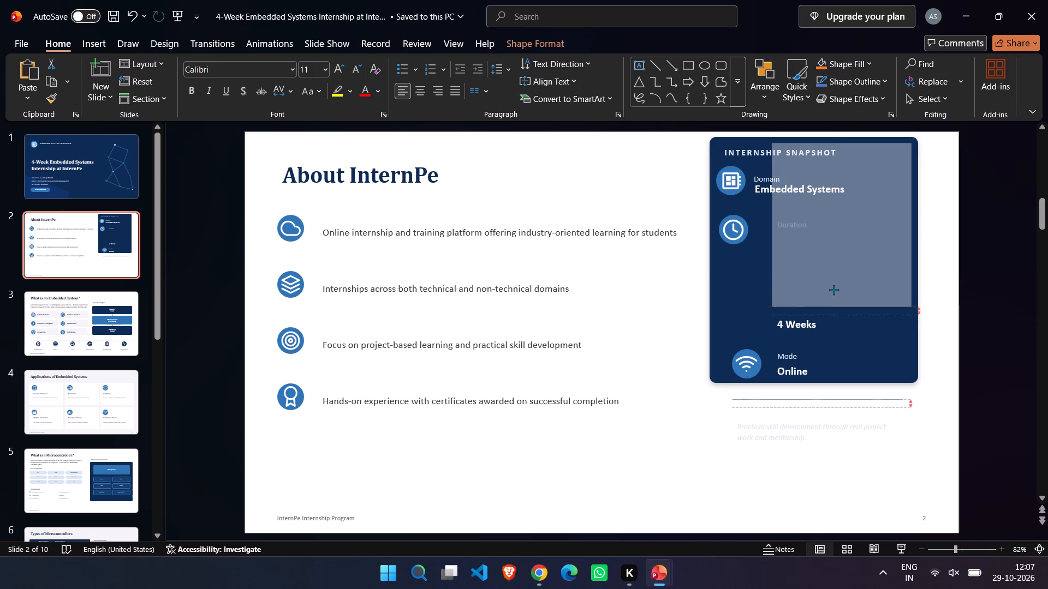
left_click_drag(833, 290, 822, 167)
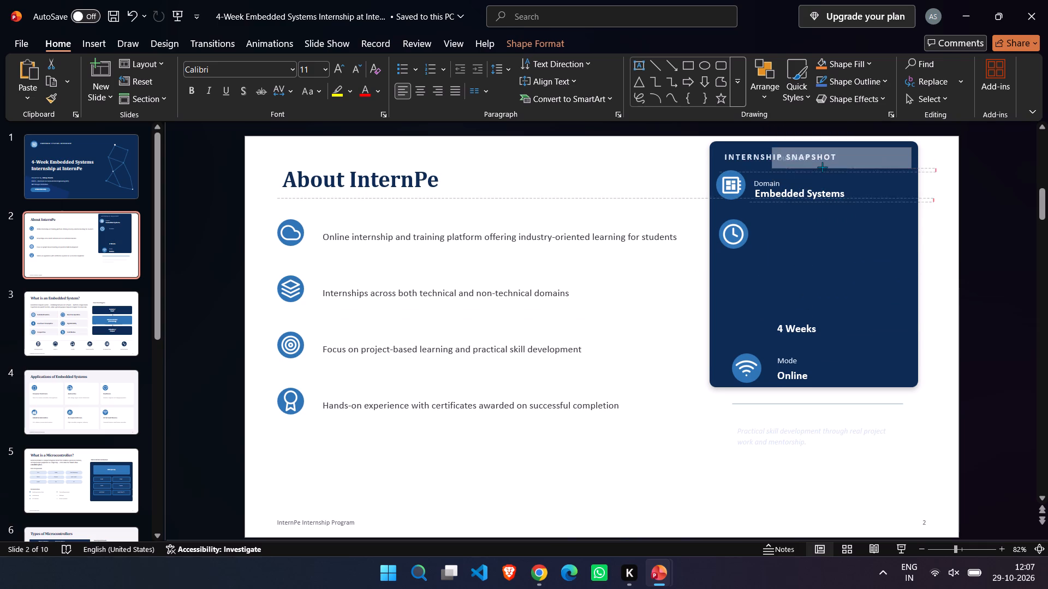
left_click_drag(822, 167, 827, 176)
Nudge the Duration text box down the blue panel until its label is level with the clock icon.
key("Down")
key("Down")
key("Down")
key("Down")
key("Down")
key("Down")
key("Down")
key("Down")
key("Down")
key("Down")
key("Down")
key("Down")
key("Down")
key("Down")
key("Down")
key("Down")
key("Down")
key("Down")
key("Down")
key("Down")
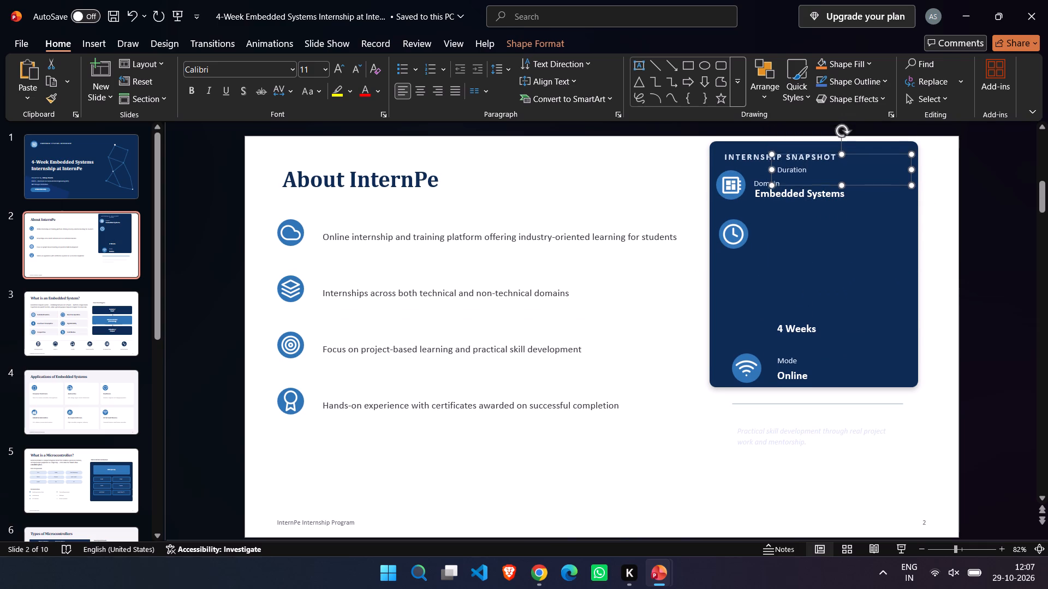
key("Down")
key("Down")
key("Down")
key("Down")
key("Down")
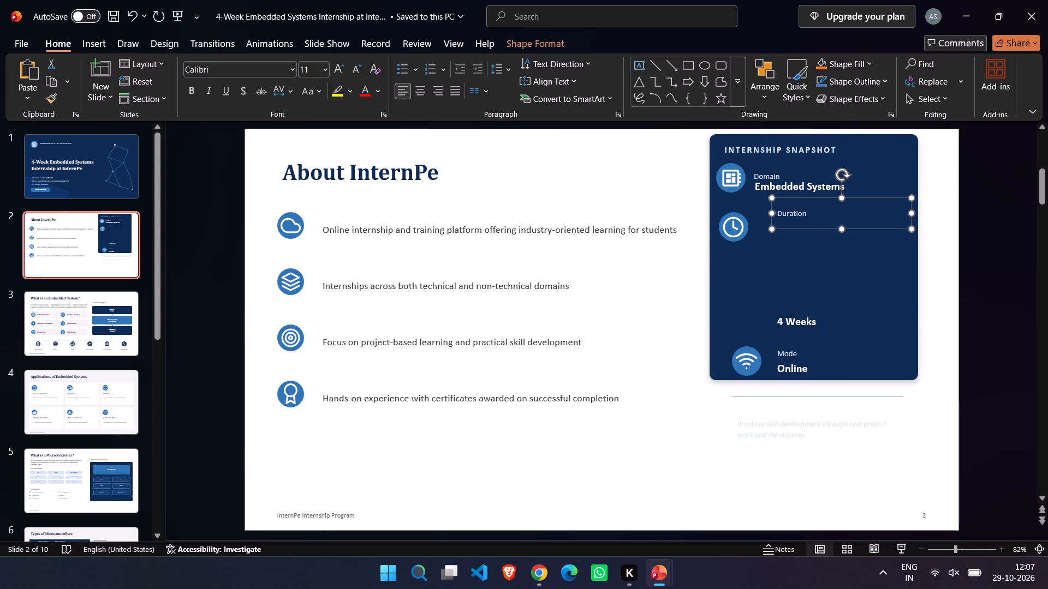
key("Down")
key("Down")
key("Down")
key("Down")
key("Down")
key("Down")
key("Down")
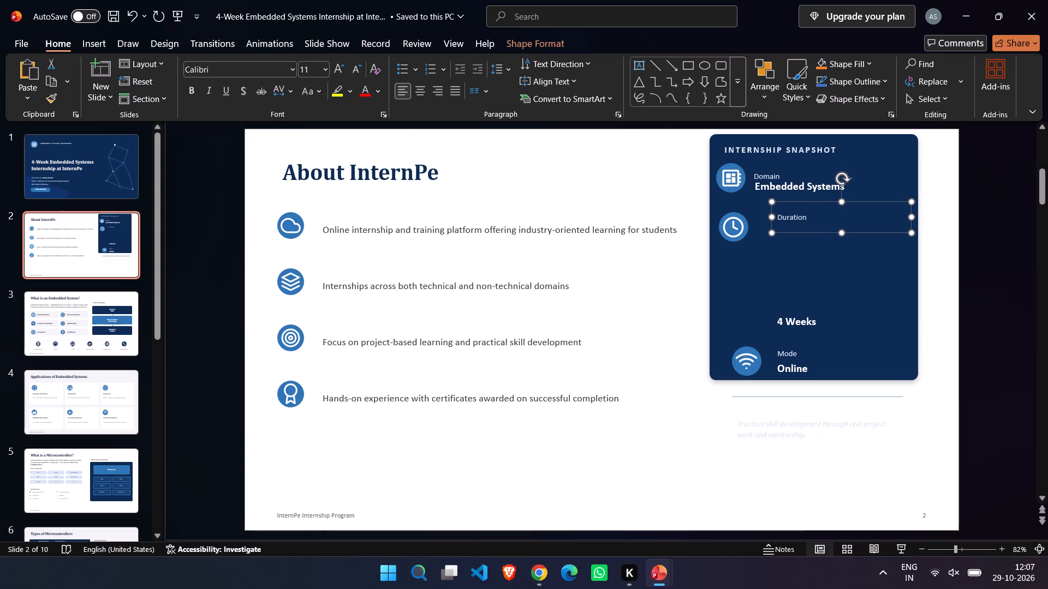
key("Down")
key("Down")
key("Down")
key("Down")
key("Down")
key("Down")
key("Down")
key("Down")
key("Down")
key("Down")
key("Down")
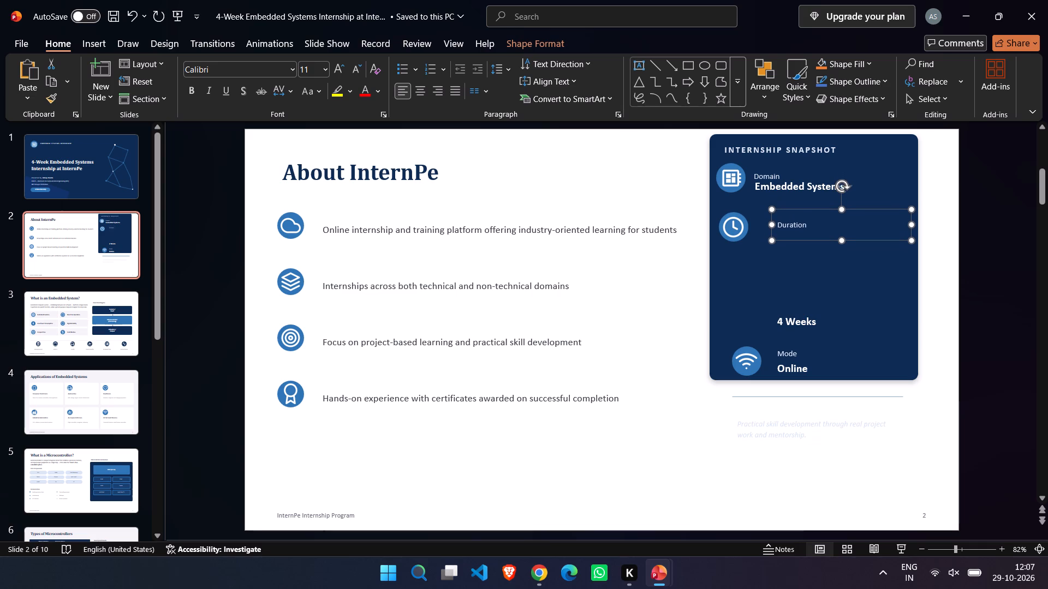
Nudge the Duration label left until it sits close beside the clock icon's blue circle.
key("Left")
key("Left")
key("Left")
key("Left")
key("Left")
key("Left")
key("Left")
key("Left")
key("Left")
key("Left")
key("Left")
key("Left")
key("Left")
key("Left")
key("Left")
key("Left")
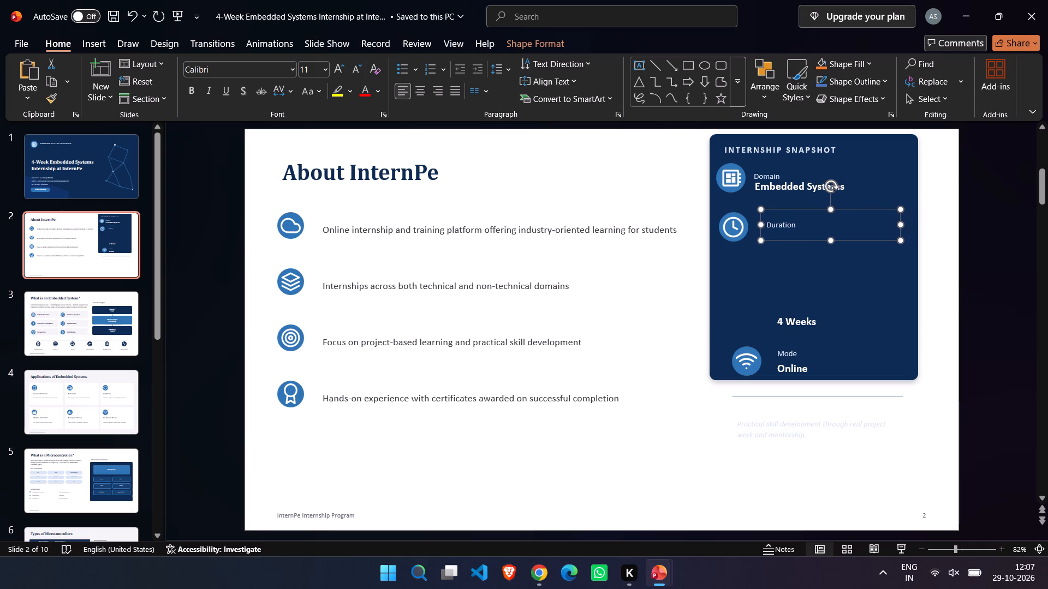
key("Left")
key("Left")
key("Left")
key("Left")
key("Left")
key("Left")
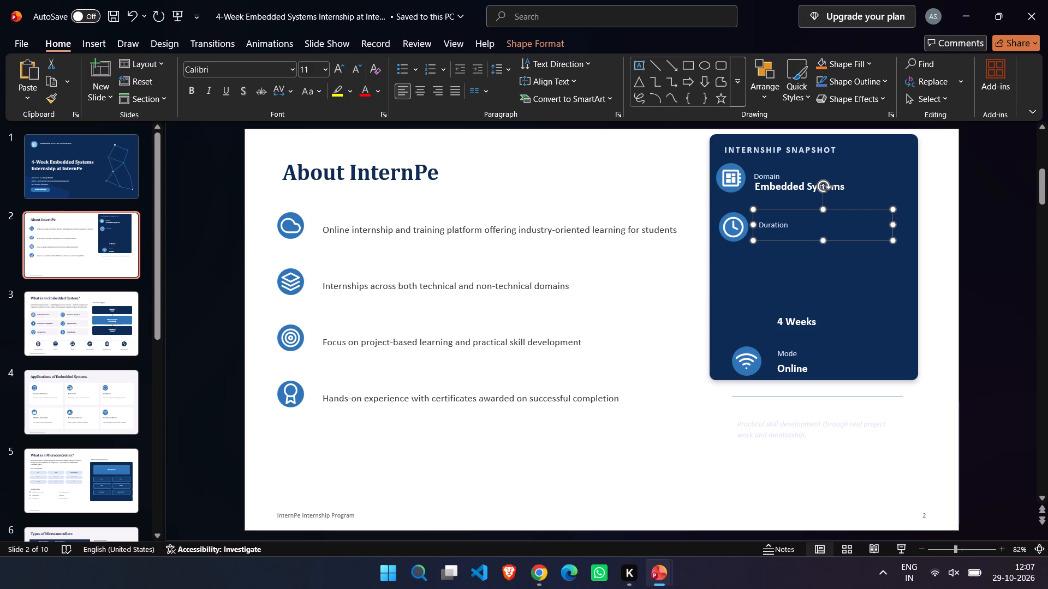
Extend the "4 Weeks" text box upward past the Duration label and raise its bottom edge to bring its text up the panel.
left_click(808, 322)
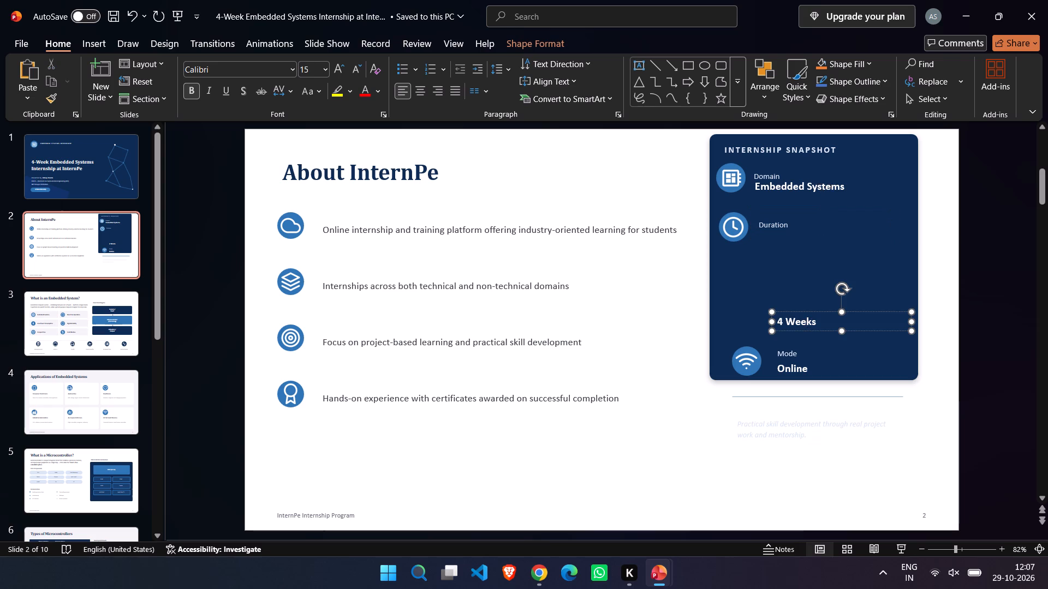
left_click_drag(842, 313, 817, 223)
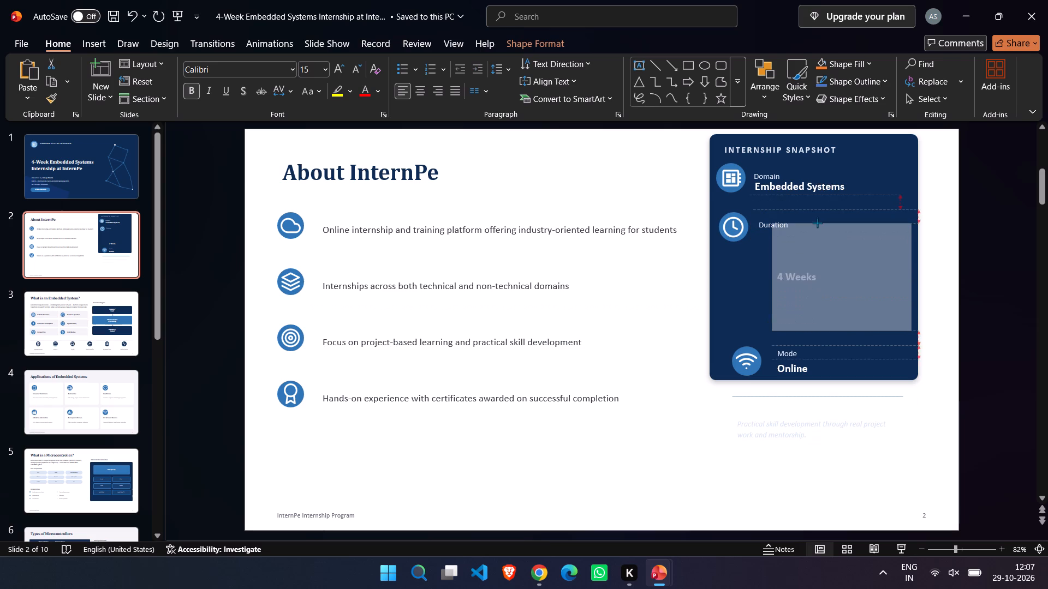
left_click_drag(817, 223, 777, 173)
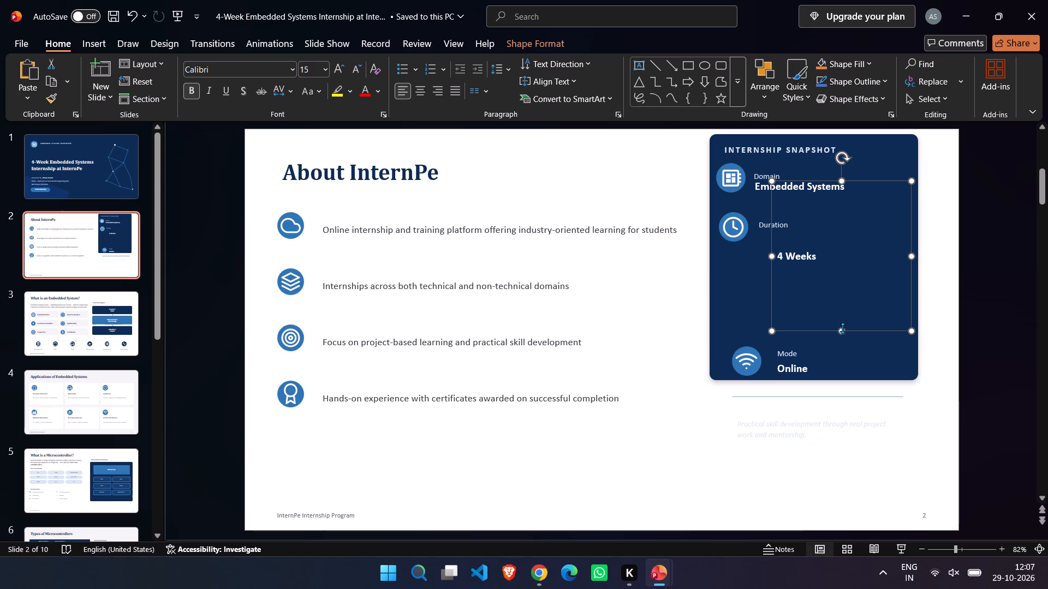
left_click_drag(843, 328, 825, 211)
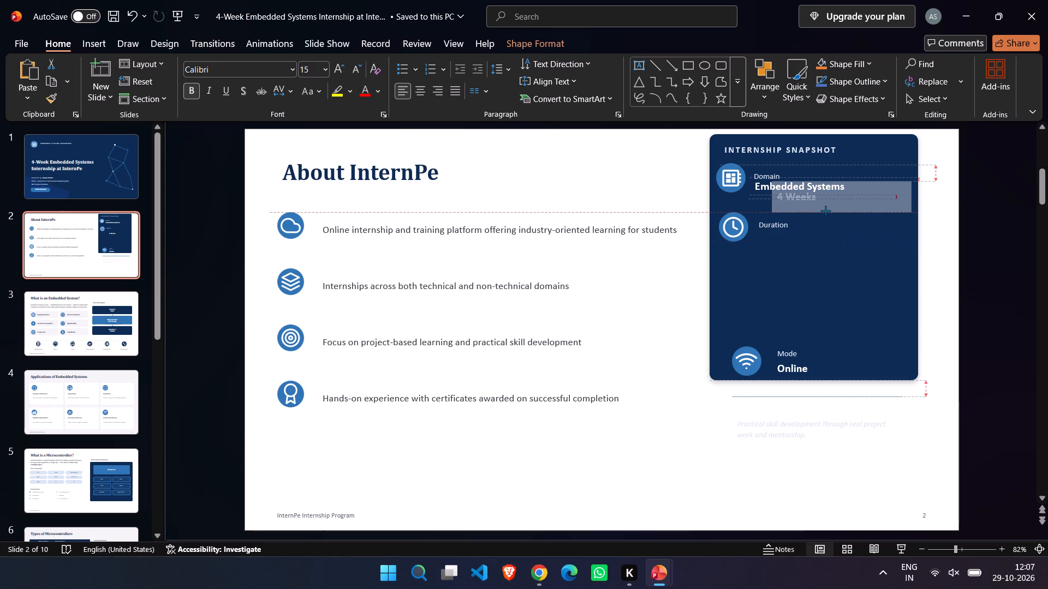
Raise the bottom edge of the "4 Weeks" text box until the box is only about one line tall.
left_click_drag(825, 211, 820, 203)
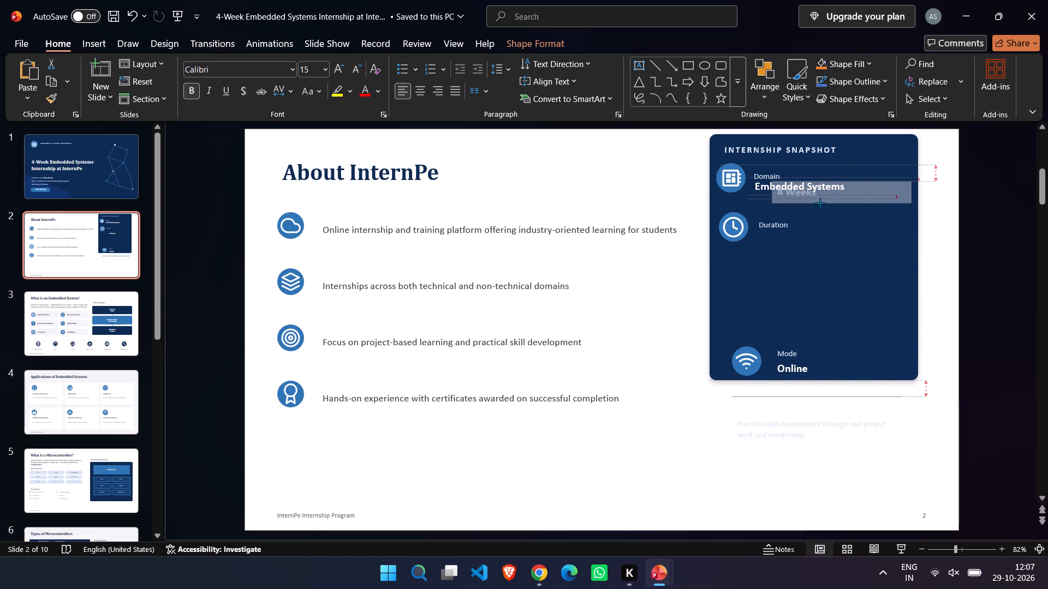
left_click_drag(820, 203, 820, 202)
Nudge the "4 Weeks" text box down the blue panel until its text sits just below the Duration label.
key("Down")
key("Down")
key("Down")
key("Down")
key("Down")
key("Down")
key("Down")
key("Down")
key("Down")
key("Down")
key("Down")
key("Down")
key("Down")
key("Down")
key("Down")
key("Down")
key("Down")
key("Down")
key("Down")
key("Down")
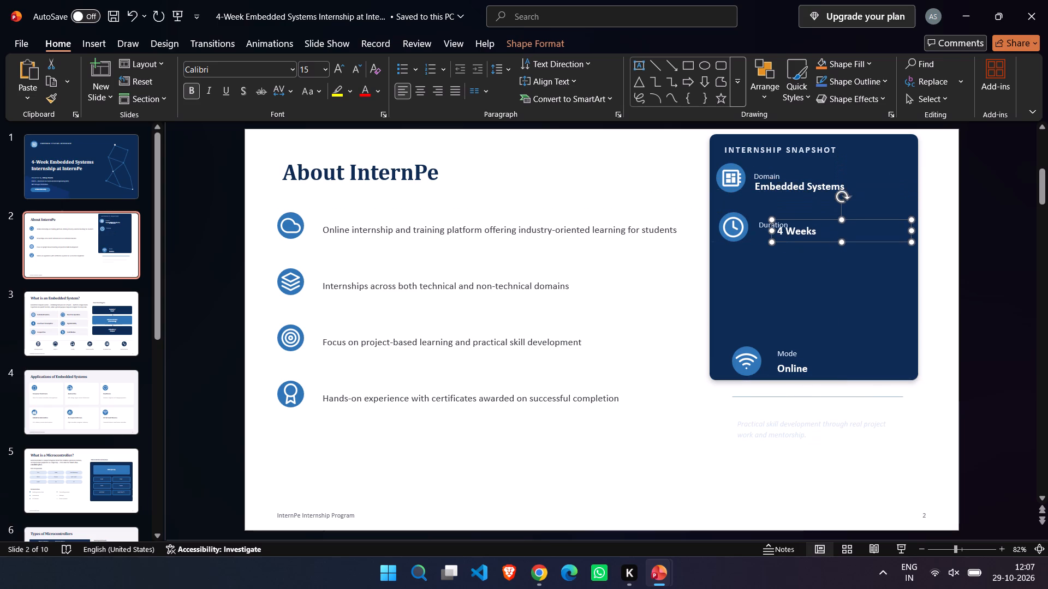
Nudge the "4 Weeks" text box left until its text lines up beneath the start of the Duration label.
key("Left")
key("Left")
key("Left")
key("Left")
key("Left")
key("Left")
key("Left")
key("Left")
key("Left")
key("Left")
key("Left")
key("Left")
key("Left")
key("Left")
key("Left")
key("Left")
key("Left")
key("Left")
key("Left")
key("Left")
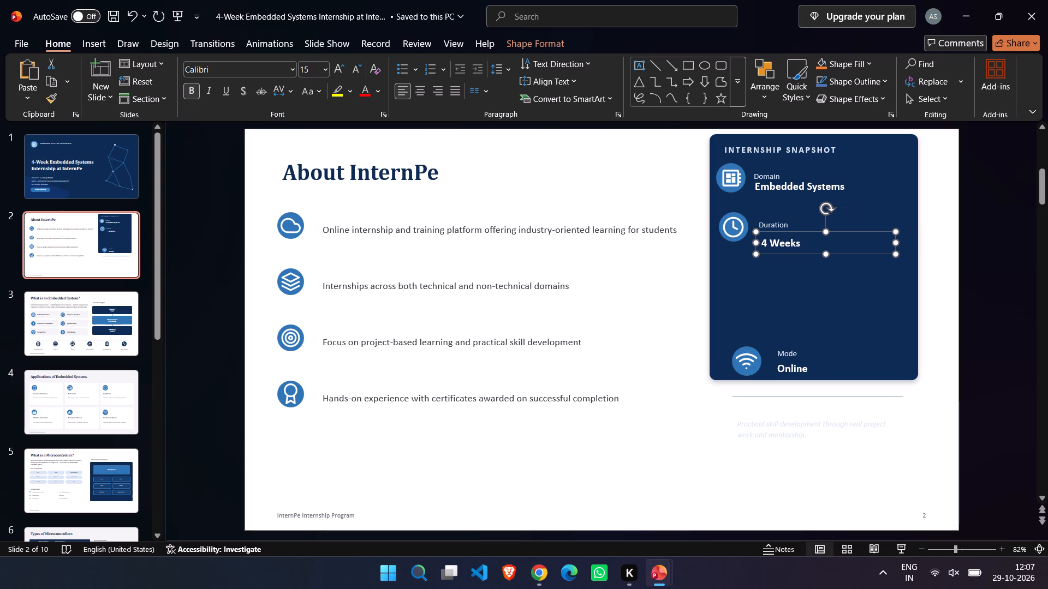
key("Left")
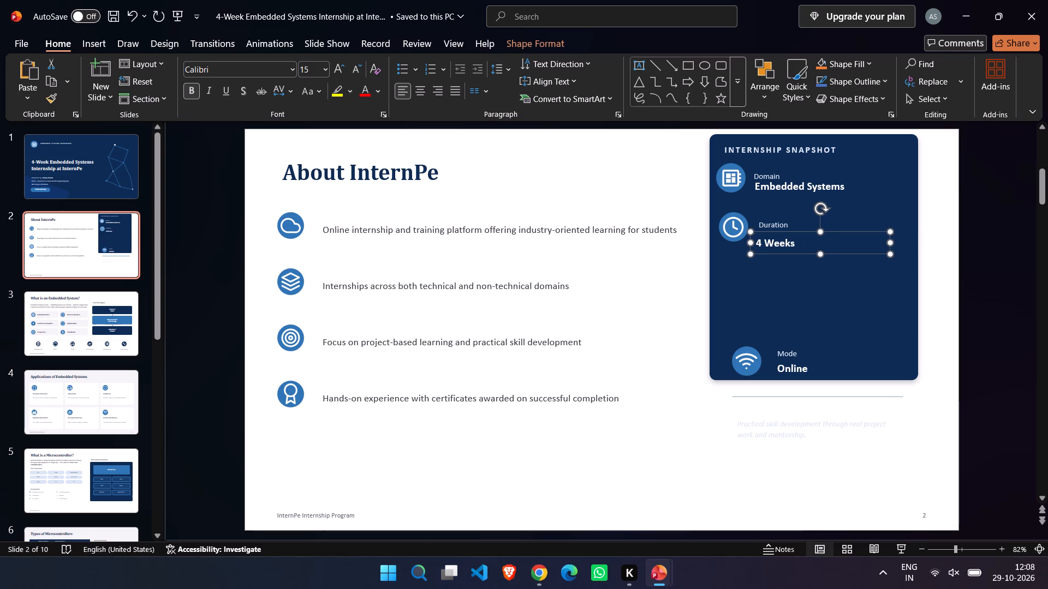
Move the blue circle behind the Wi-Fi icon up the panel to sit below the clock icon.
left_click(758, 365)
left_click_drag(758, 365, 756, 343)
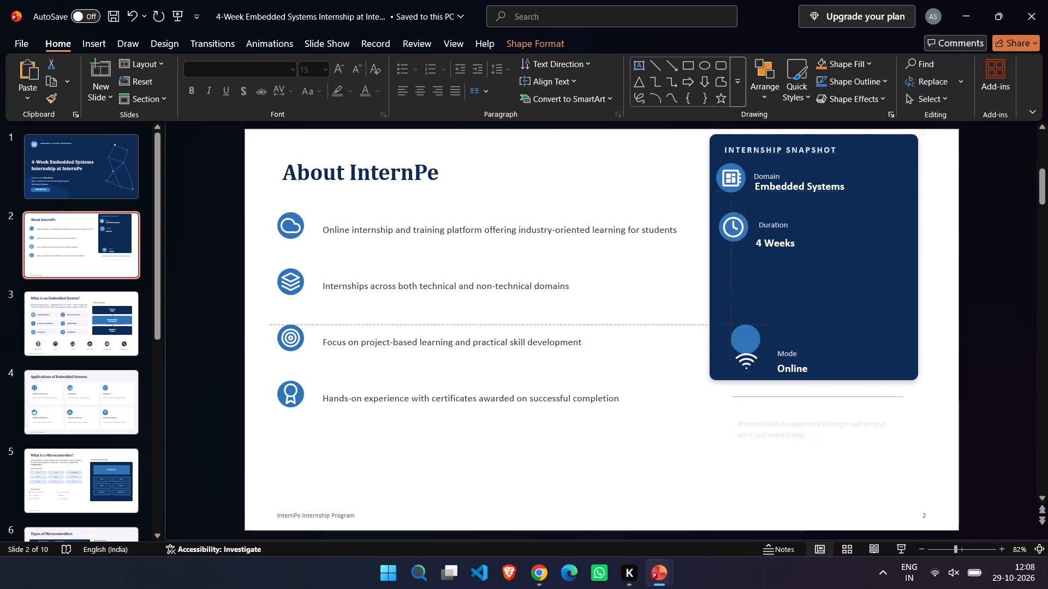
left_click_drag(756, 343, 746, 287)
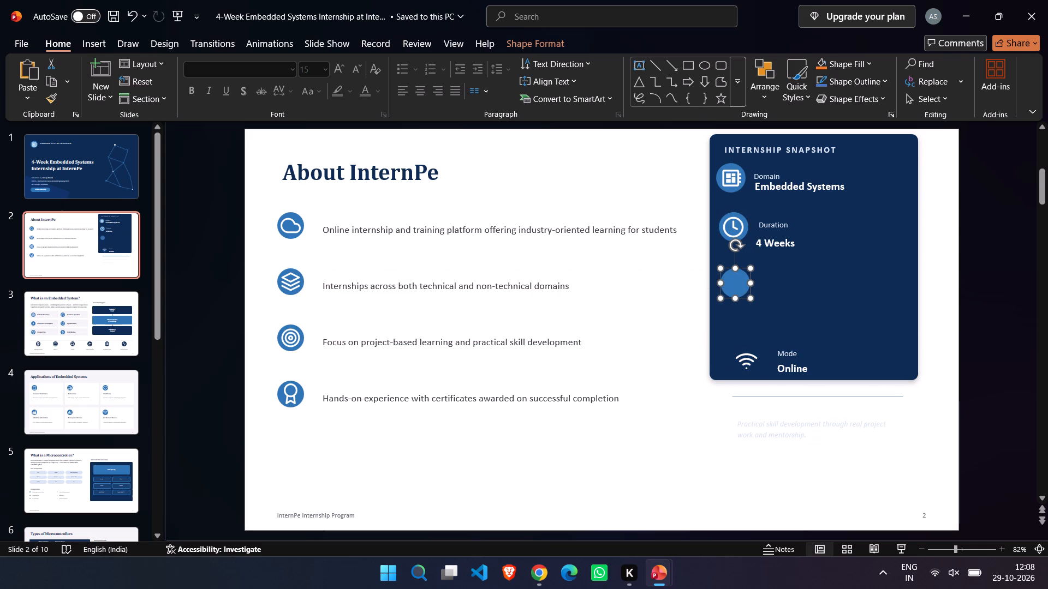
Move the white Wi-Fi icon up the panel and center it on the relocated blue circle.
left_click(747, 359)
left_click_drag(747, 359, 739, 293)
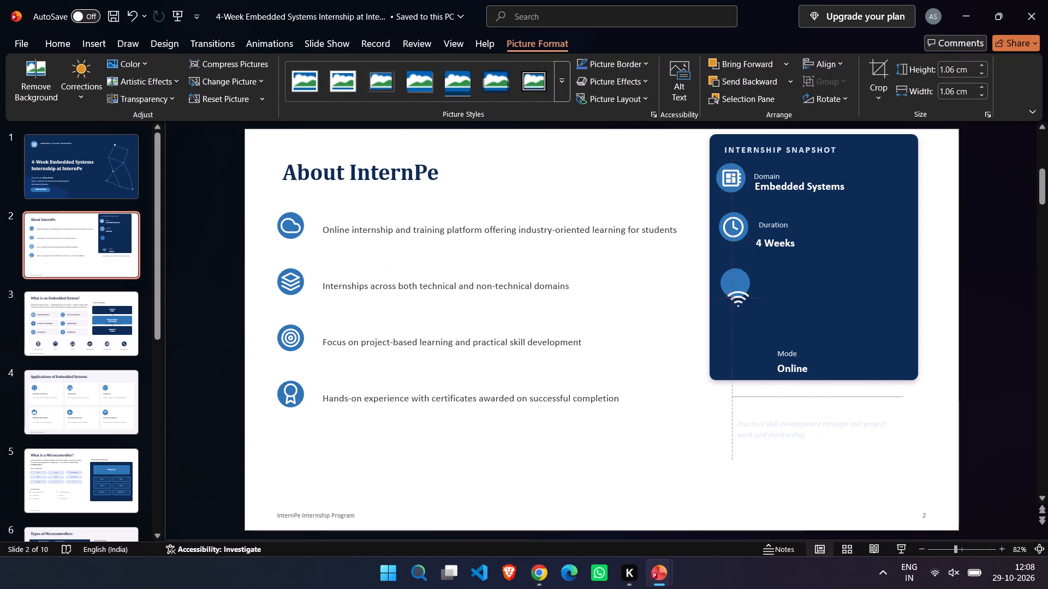
left_click_drag(739, 293, 728, 272)
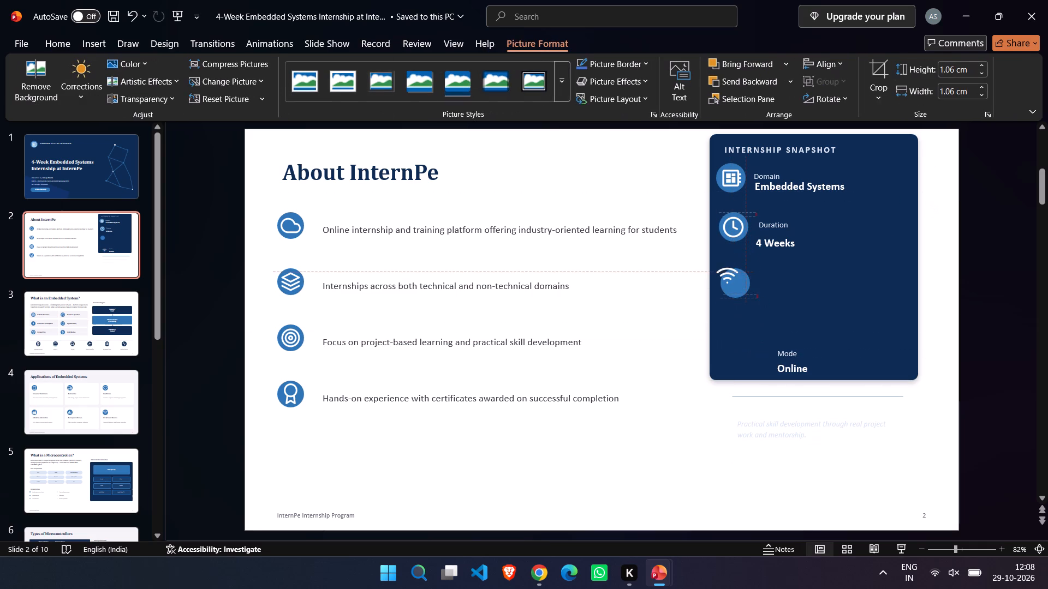
left_click_drag(728, 272, 736, 284)
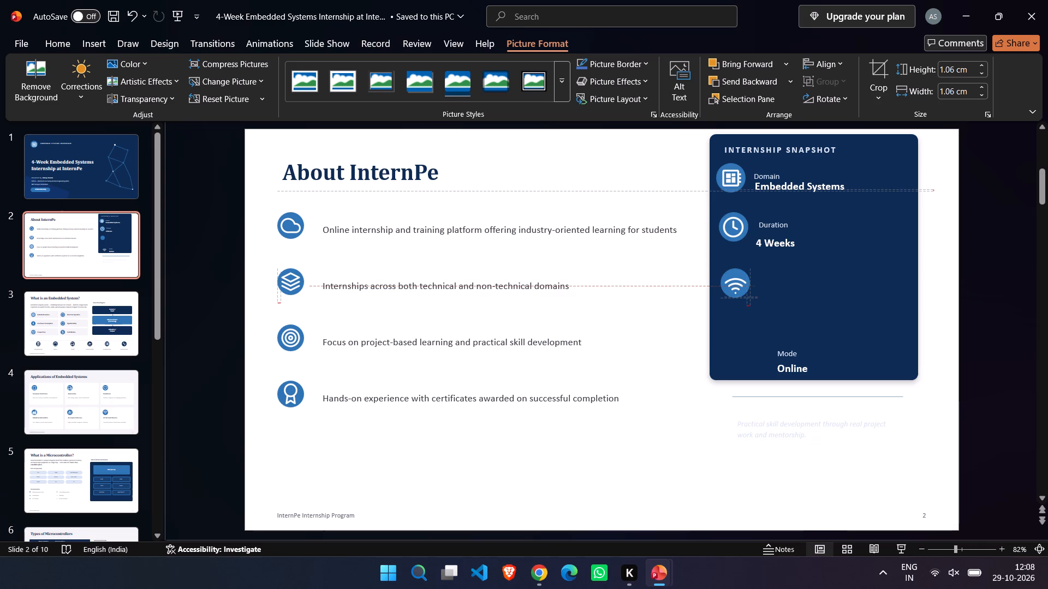
left_click_drag(736, 284, 735, 283)
left_click_drag(735, 283, 735, 282)
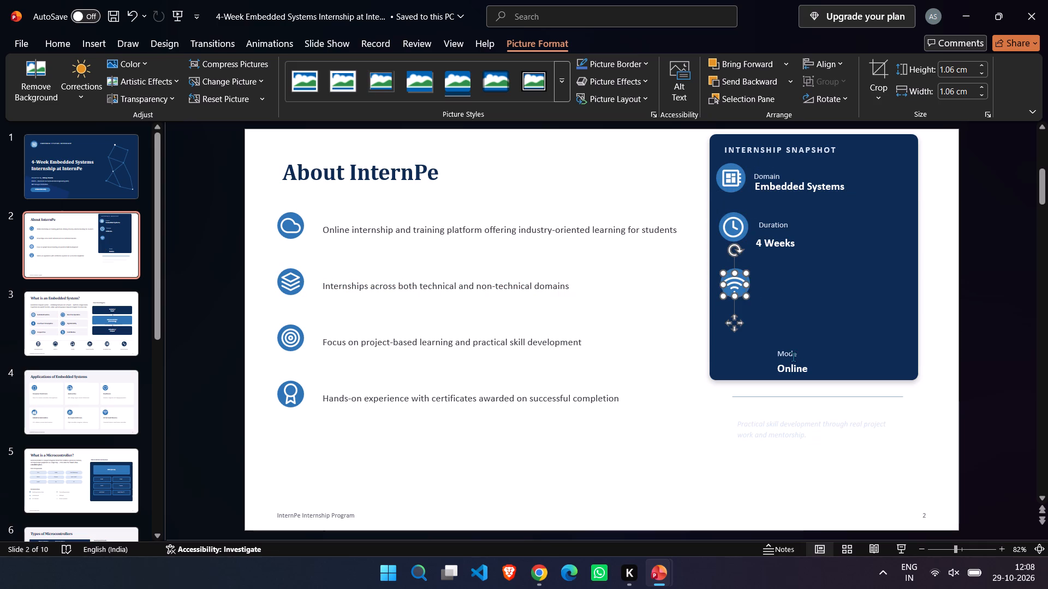
Stretch the top edge of the Mode text box up to the Duration label to bring its text near the Wi-Fi icon.
left_click_drag(793, 356, 783, 323)
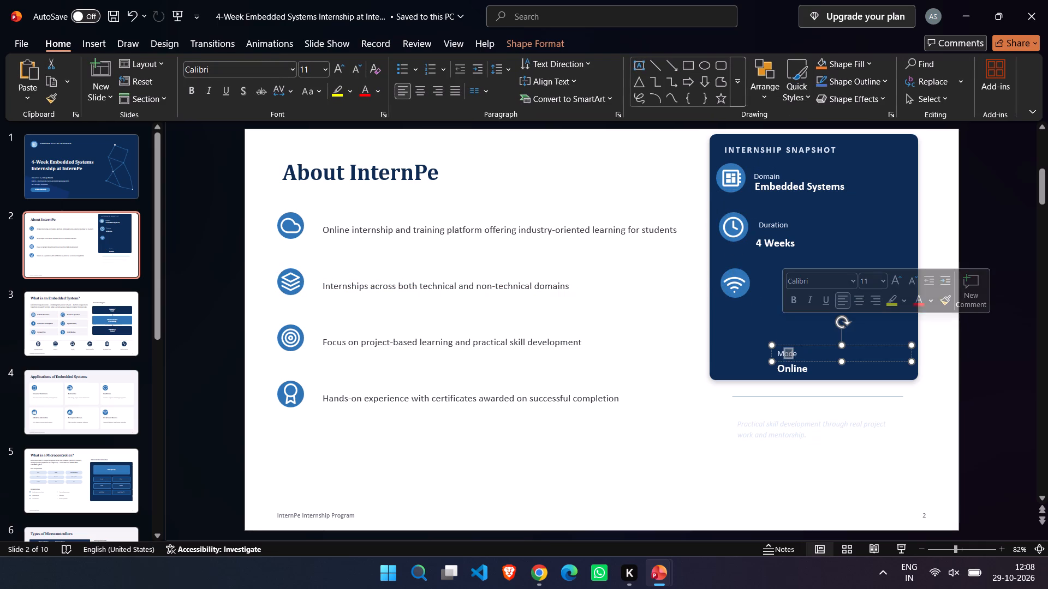
left_click(822, 353)
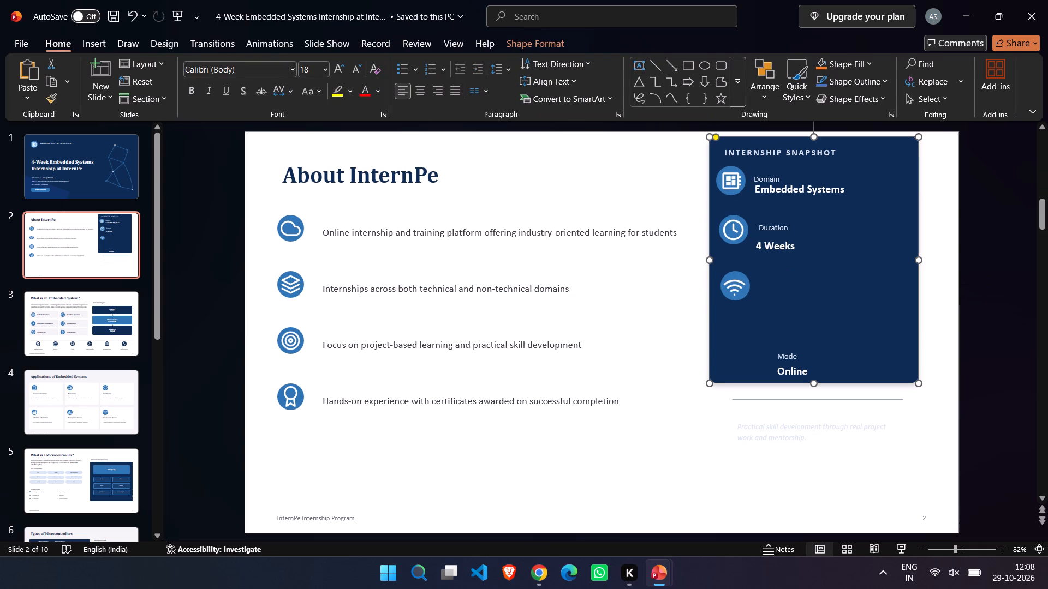
left_click(793, 359)
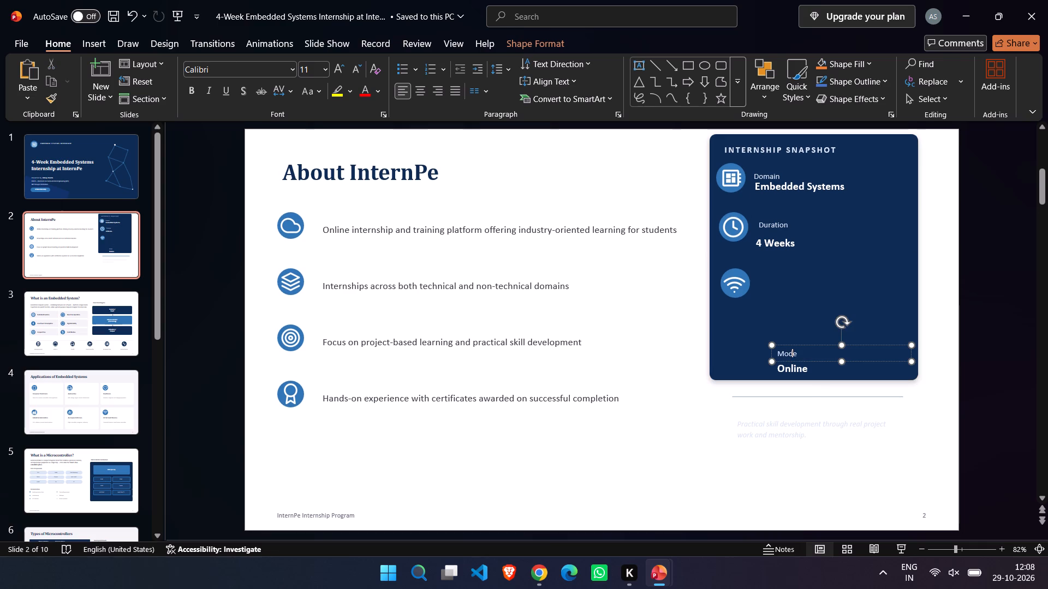
left_click_drag(840, 346, 831, 320)
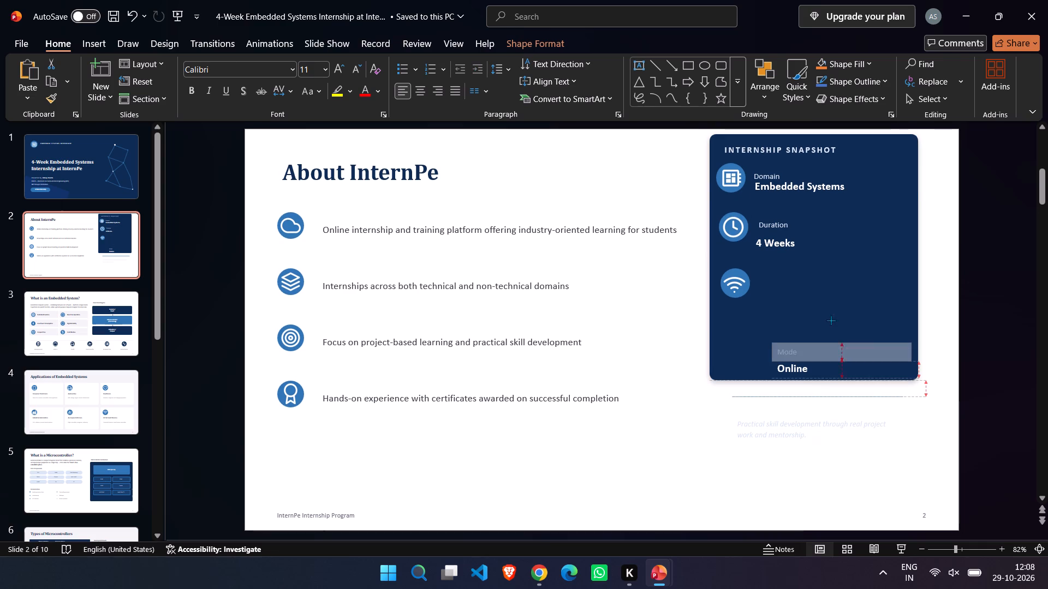
left_click_drag(831, 320, 801, 258)
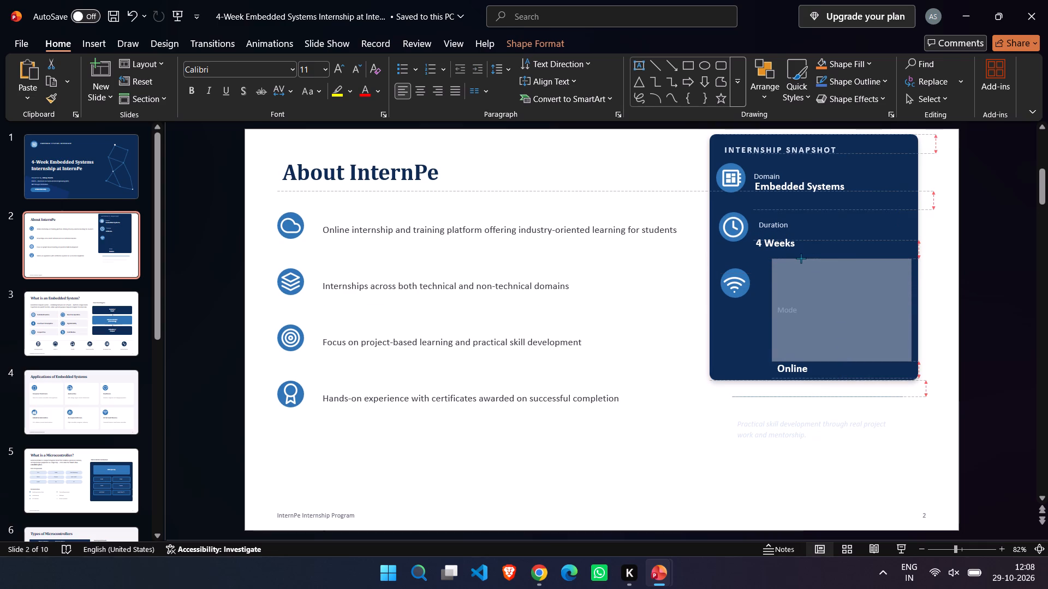
left_click_drag(801, 258, 771, 224)
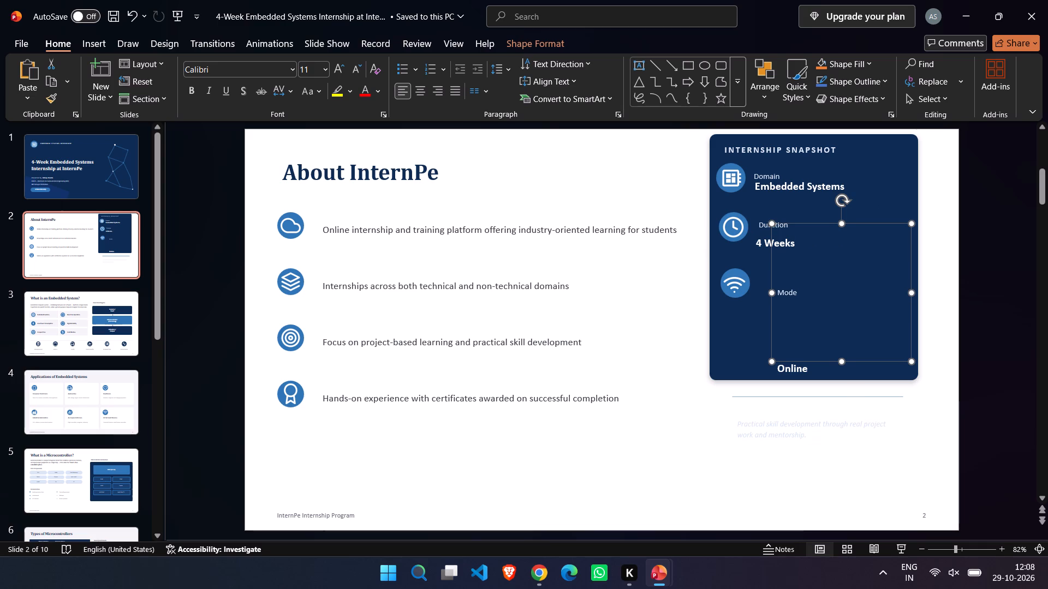
Shrink the Mode text box by raising its bottom edge to about the level of the "4 Weeks" text.
left_click_drag(844, 362, 829, 270)
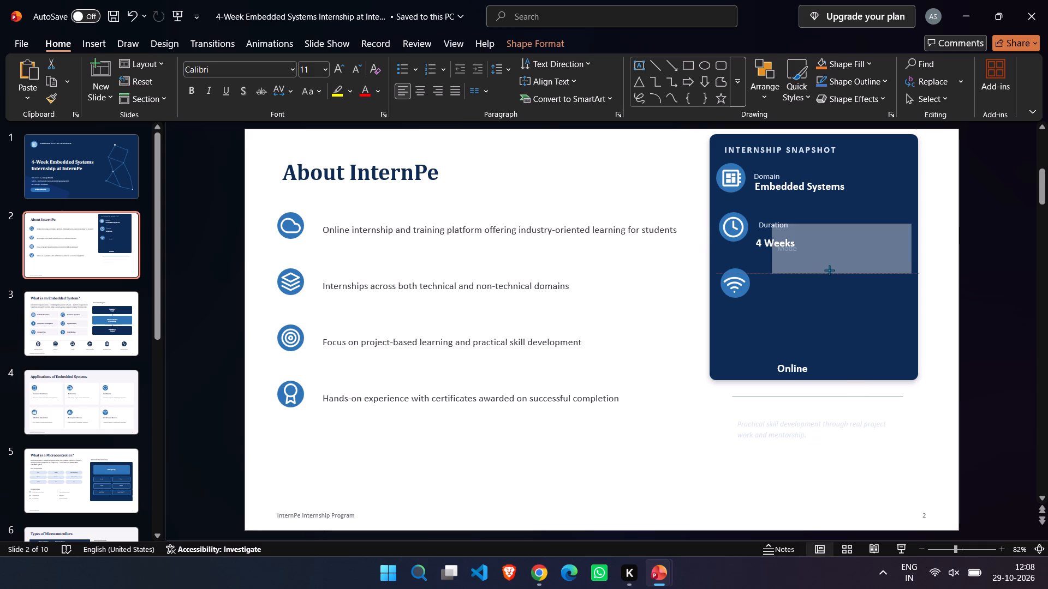
left_click_drag(829, 270, 829, 245)
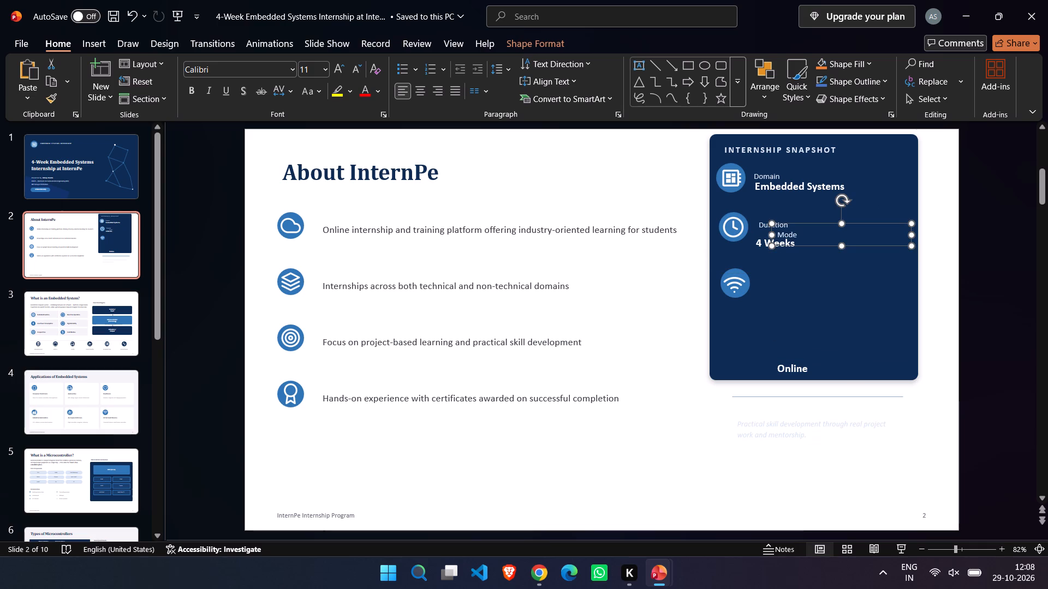
Nudge the Mode text box down the blue panel until its label is level with the Wi-Fi icon.
key("Down")
key("Down")
key("Down")
key("Down")
key("Down")
key("Down")
key("Down")
key("Down")
key("Down")
key("Down")
key("Down")
key("Down")
key("Down")
key("Down")
key("Down")
key("Down")
key("Down")
key("Down")
key("Down")
key("Down")
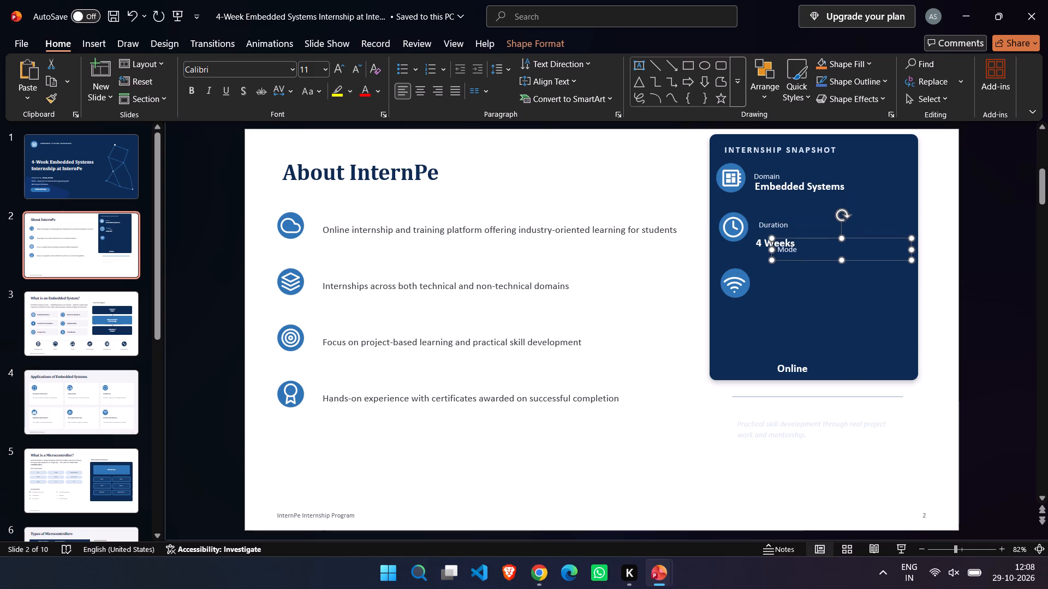
key("Up")
key("Up")
key("Up")
key("Up")
key("Up")
key("Up")
key("Up")
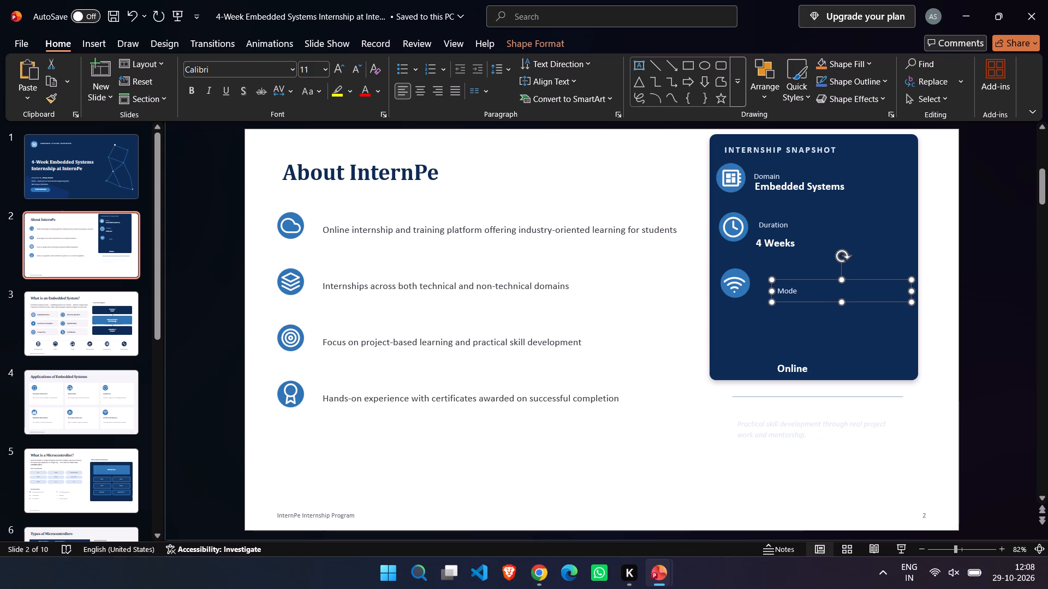
key("Up")
key("Up")
key("Up")
key("Up")
key("Up")
key("Up")
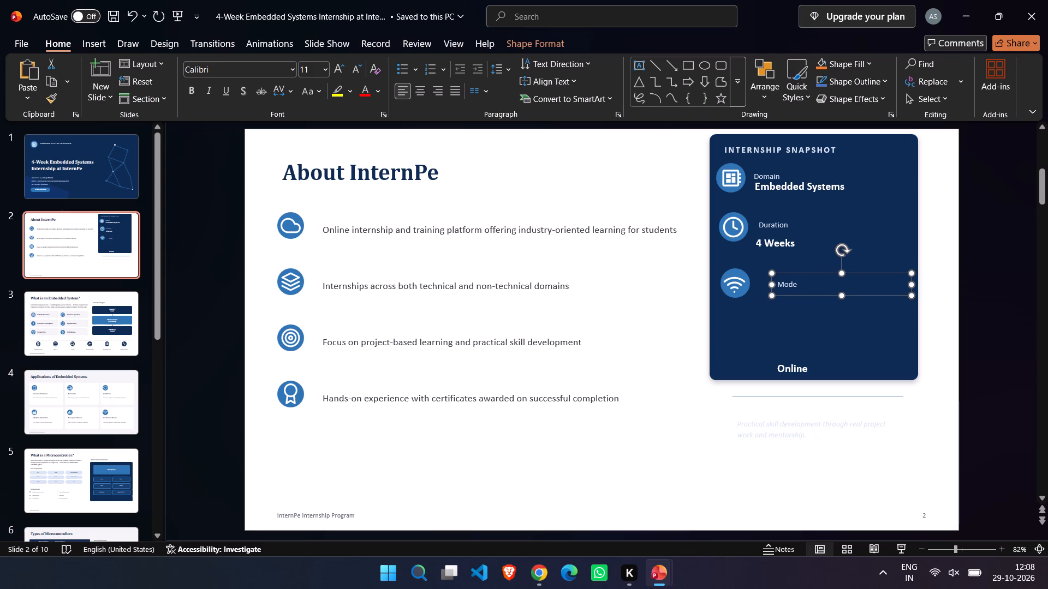
Nudge the Mode label left until it sits close beside the Wi-Fi icon's blue circle, and raise it slightly.
key("Left")
key("Left")
key("Left")
key("Left")
key("Left")
key("Left")
key("Left")
key("Left")
key("Left")
key("Left")
key("Left")
key("Left")
key("Left")
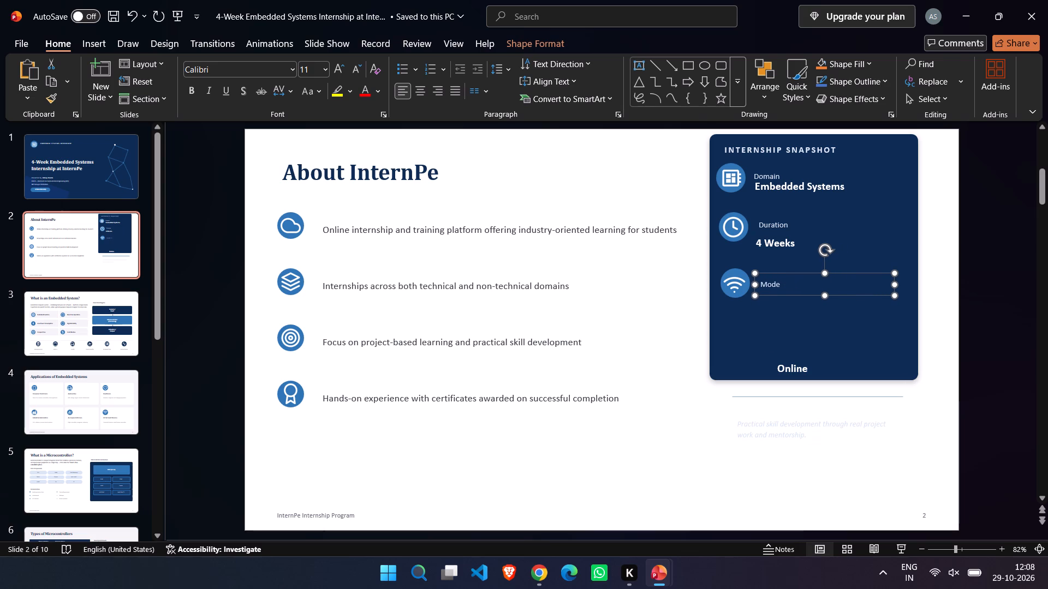
key("Up")
key("Up")
key("Up")
key("Up")
key("Up")
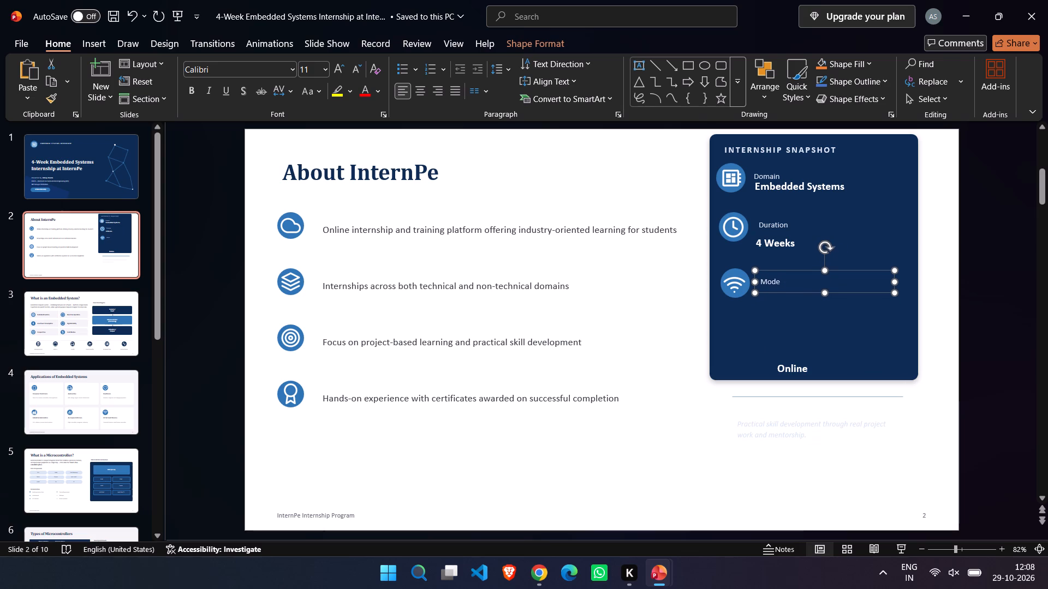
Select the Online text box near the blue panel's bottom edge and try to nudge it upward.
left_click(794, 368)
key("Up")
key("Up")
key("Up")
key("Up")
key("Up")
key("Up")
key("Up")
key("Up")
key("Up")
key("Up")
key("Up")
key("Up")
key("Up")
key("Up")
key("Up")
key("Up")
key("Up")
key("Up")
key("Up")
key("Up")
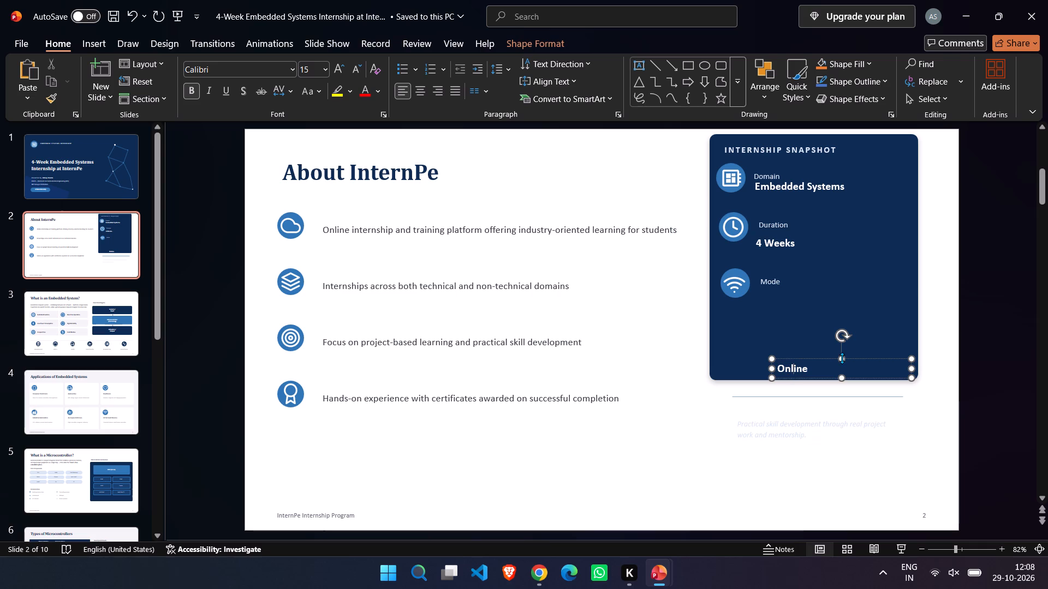
Extend the Online text box upward to the Duration row and raise its bottom edge to just below the "4 Weeks" text.
left_click_drag(842, 358, 841, 232)
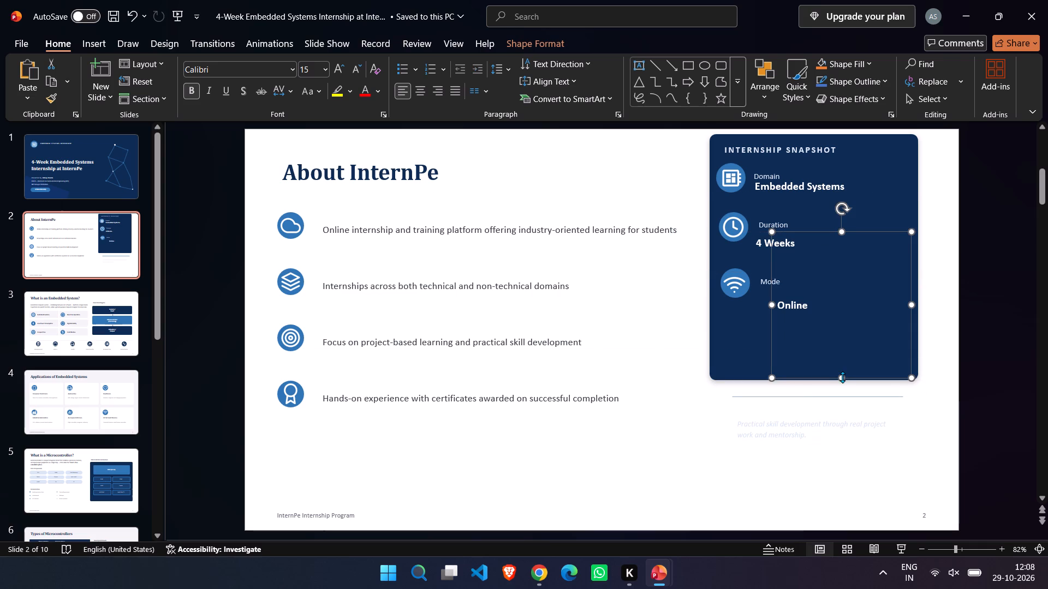
left_click_drag(843, 377, 858, 261)
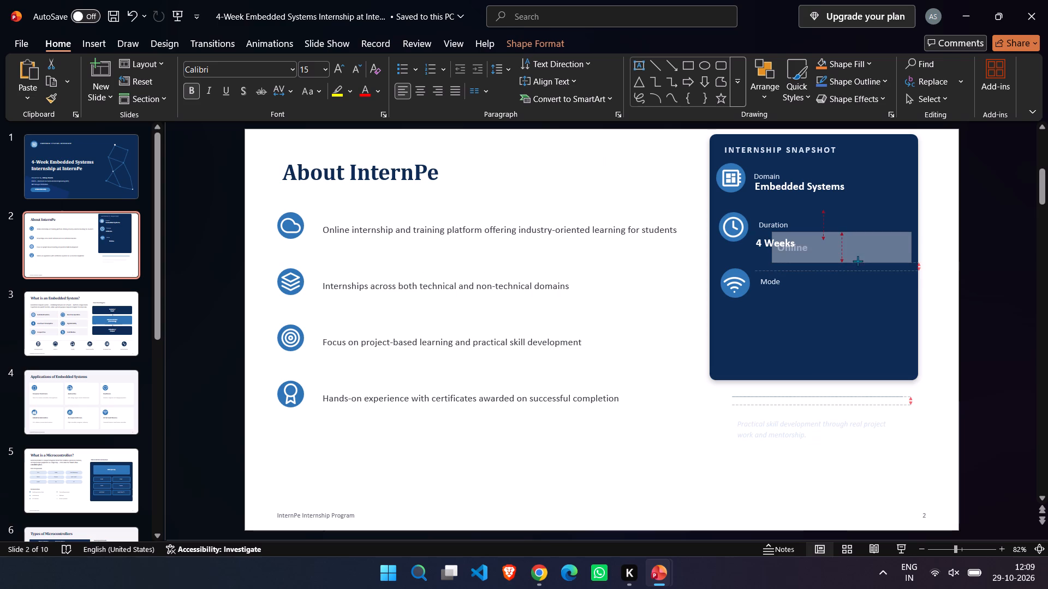
left_click_drag(858, 261, 858, 248)
Nudge the Online text box down the blue panel toward the Mode label.
key("Down")
key("Down")
key("Down")
key("Down")
key("Down")
key("Down")
key("Down")
key("Down")
key("Down")
key("Down")
key("Down")
key("Down")
key("Down")
key("Down")
key("Down")
key("Down")
key("Down")
key("Down")
key("Down")
key("Down")
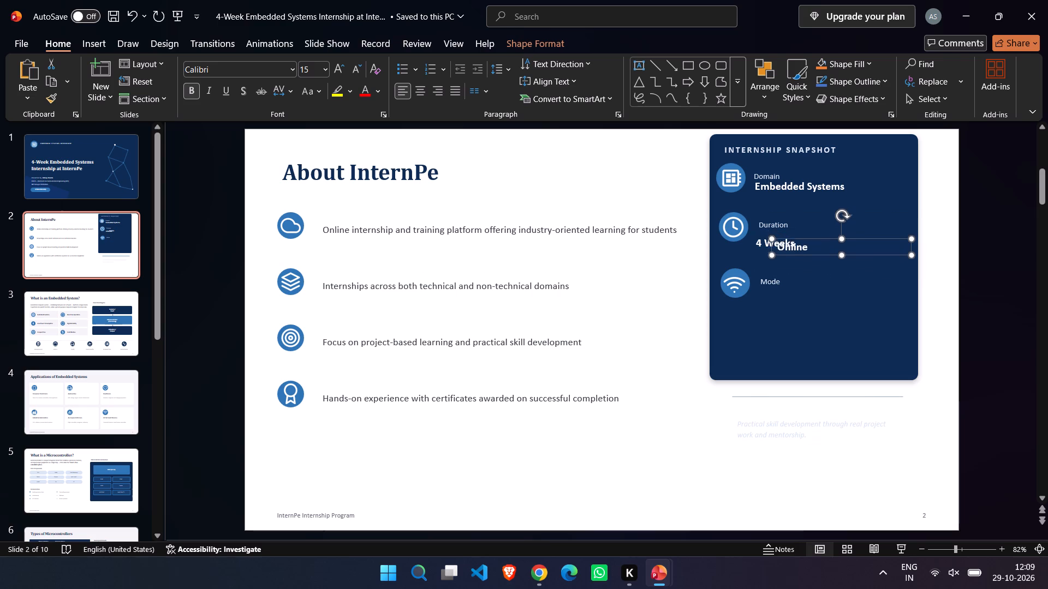
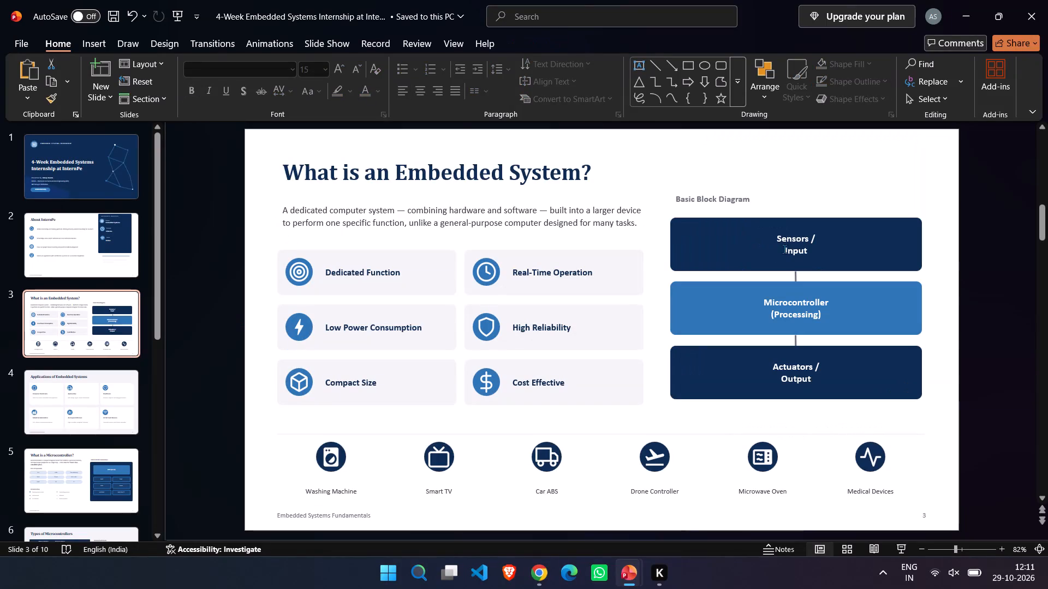
Extend the Basic Block Diagram text box upward past slide 3's top edge, and raise its bottom edge to the slide title's level.
left_click(697, 202)
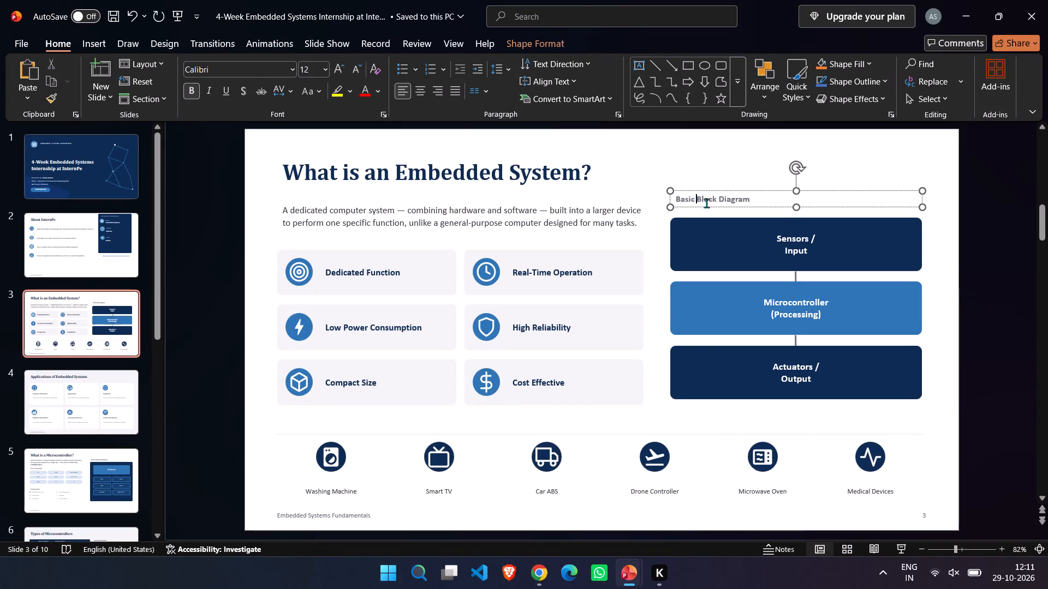
left_click_drag(795, 190, 787, 142)
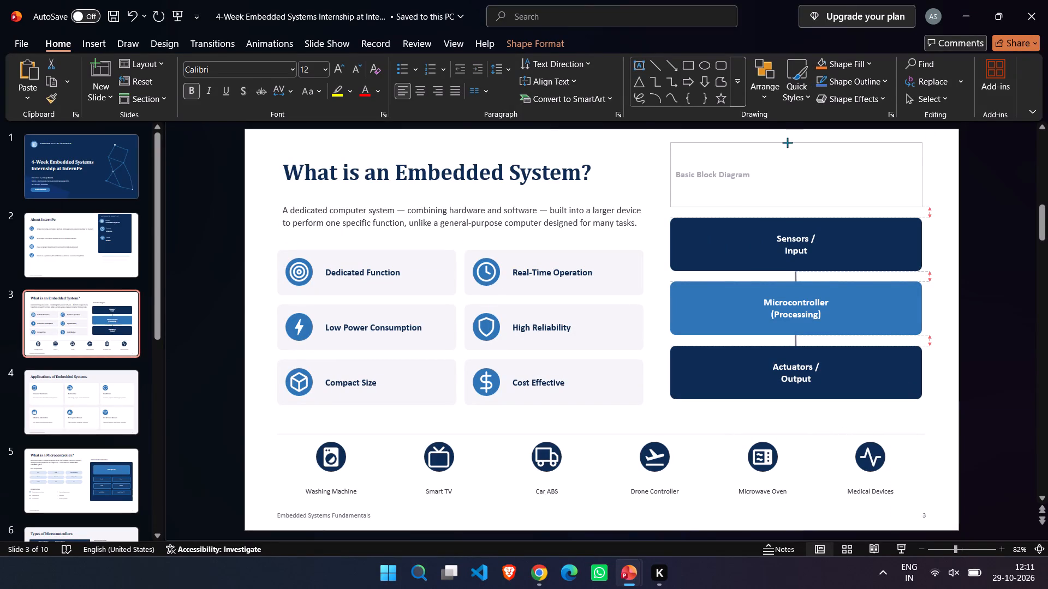
left_click_drag(787, 142, 773, 93)
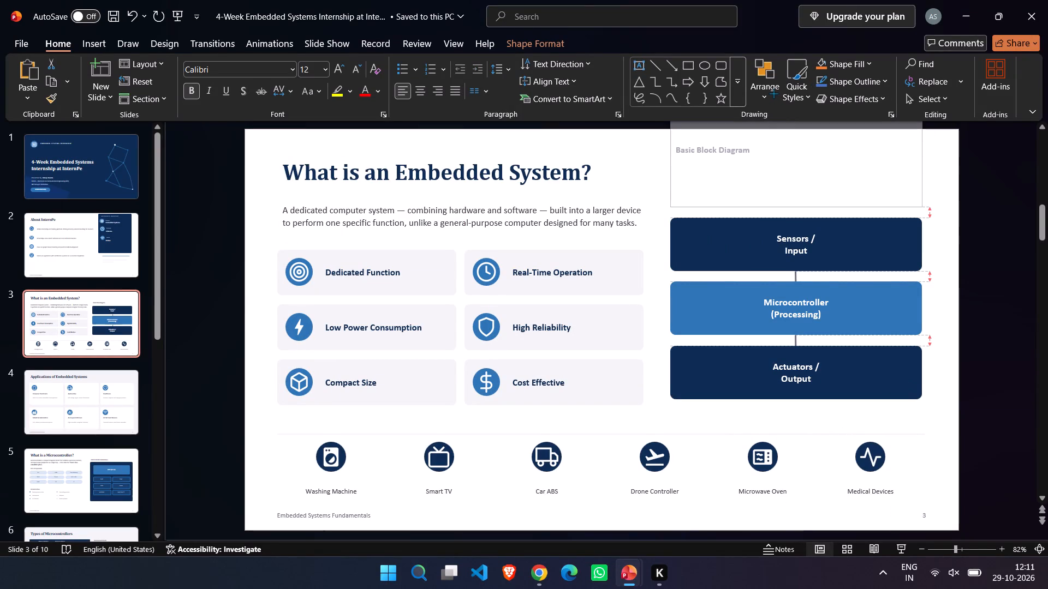
left_click_drag(773, 93, 772, 92)
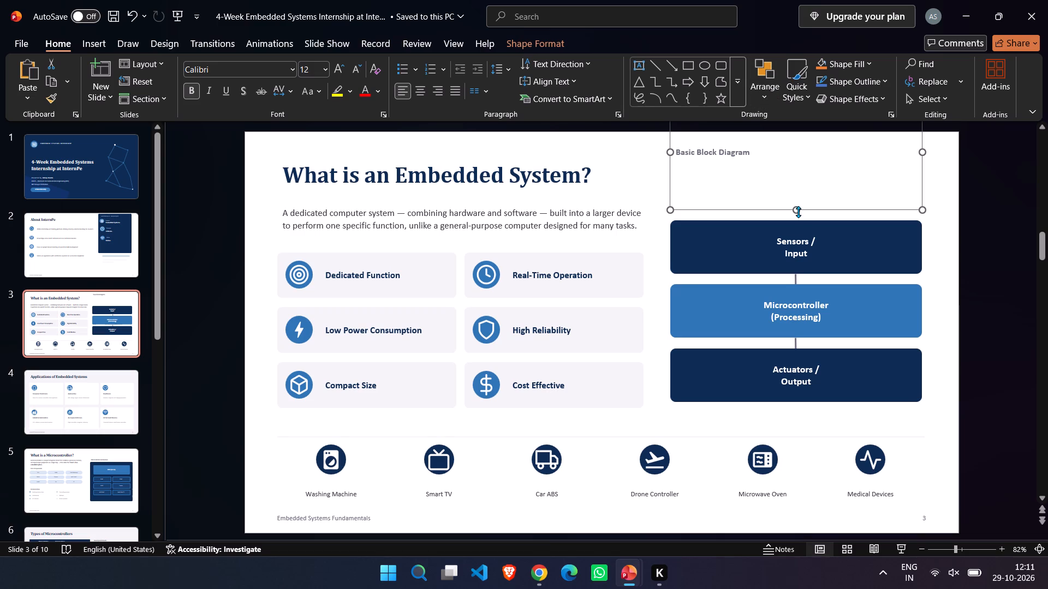
left_click_drag(799, 212, 790, 165)
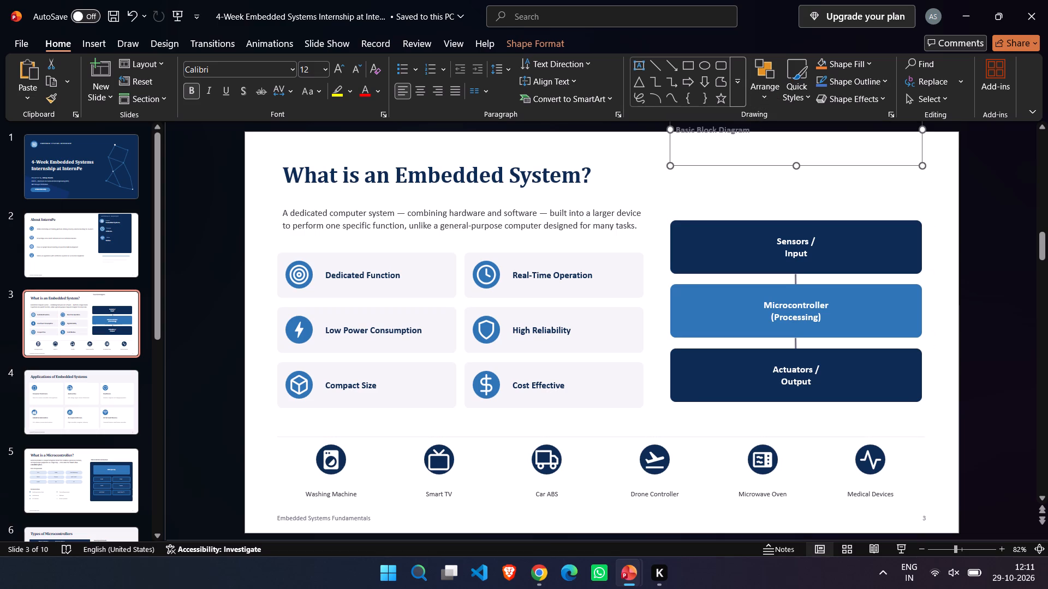
Nudge the Basic Block Diagram text box down until its label sits just inside the slide's top edge.
key("Down")
key("Down")
key("Down")
key("Down")
key("Down")
key("Down")
key("Down")
key("Down")
key("Down")
key("Down")
key("Down")
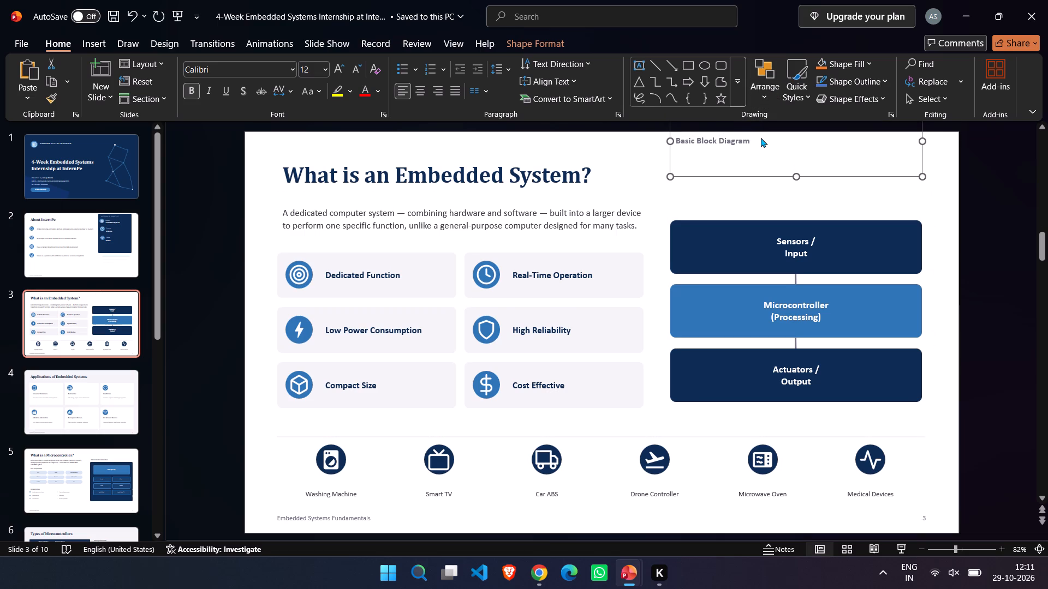
key("Down")
key("Down")
key("Down")
key("Down")
key("Down")
key("Down")
key("Down")
key("Down")
key("Down")
key("Down")
key("Down")
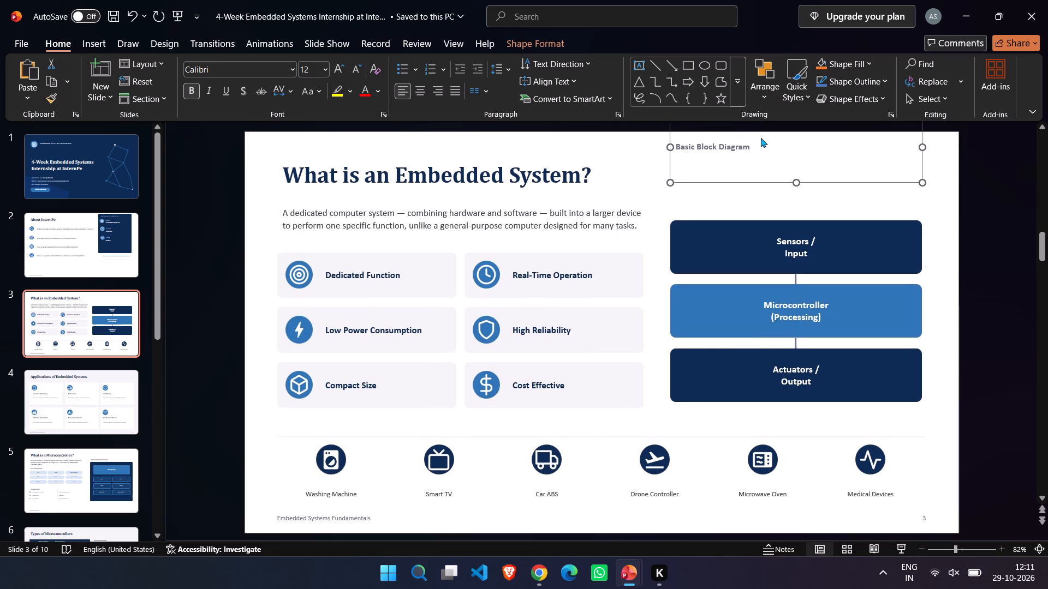
Raise the Basic Block Diagram box's bottom edge further, and nudge the box down until its top edge meets the slide's top.
left_click_drag(799, 183, 788, 155)
key("Down")
key("Down")
key("Down")
key("Down")
key("Down")
key("Down")
key("Down")
key("Down")
key("Down")
key("Down")
key("Down")
key("Down")
key("Down")
key("Down")
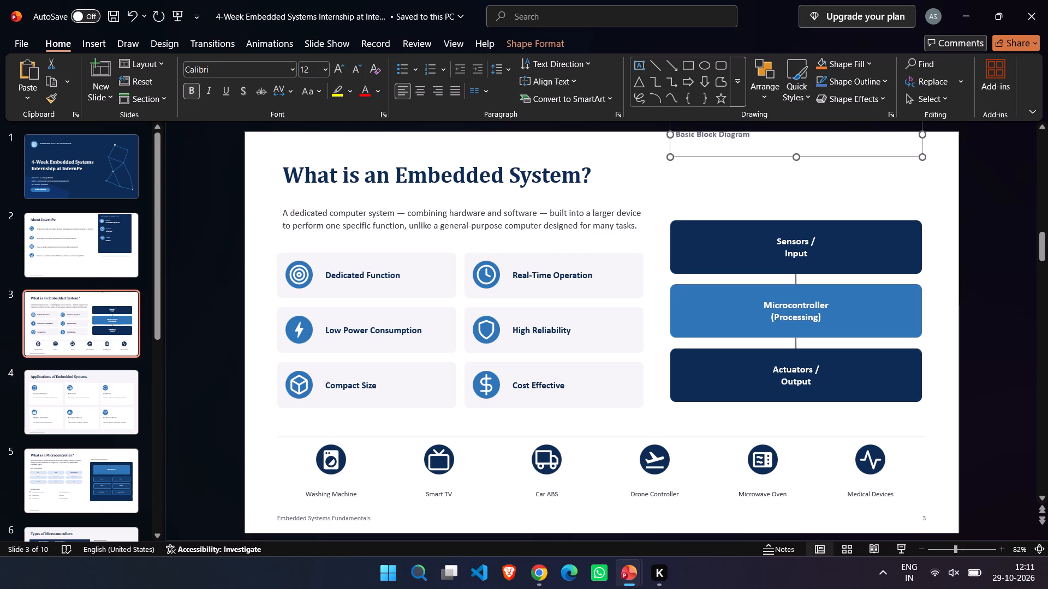
key("Down")
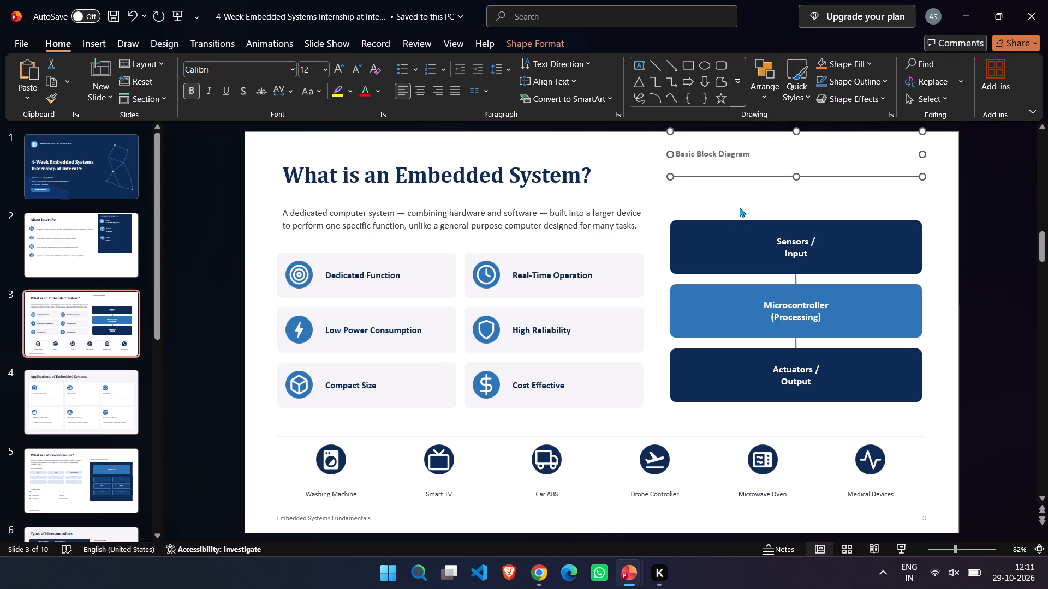
Move the dark blue block behind Sensors / Input up to just below the Basic Block Diagram label, aligned with the blocks beneath.
left_click(742, 238)
left_click_drag(742, 238, 737, 209)
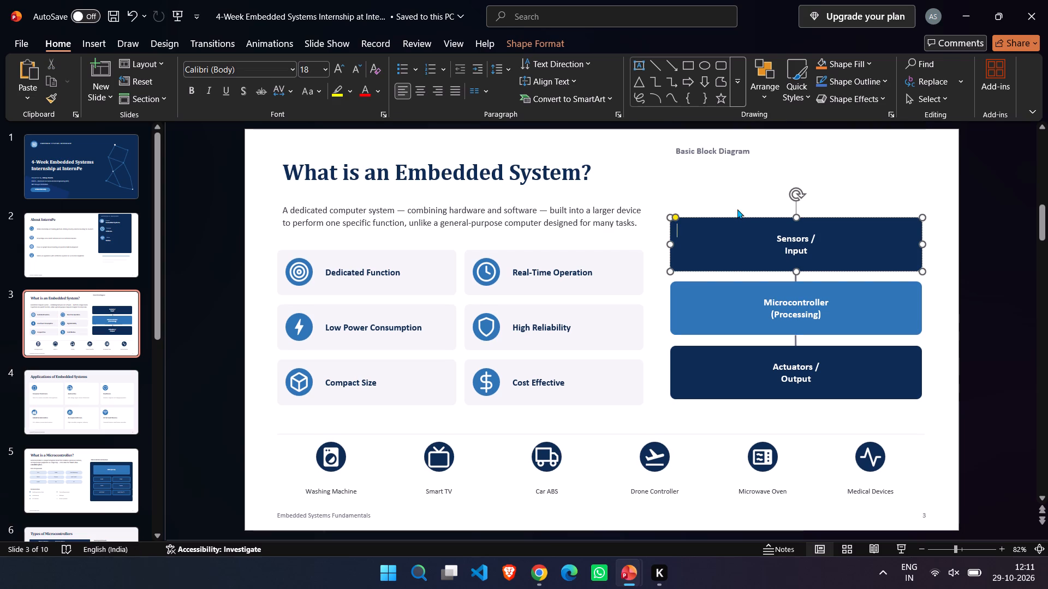
left_click_drag(737, 209, 733, 175)
left_click_drag(740, 242, 739, 175)
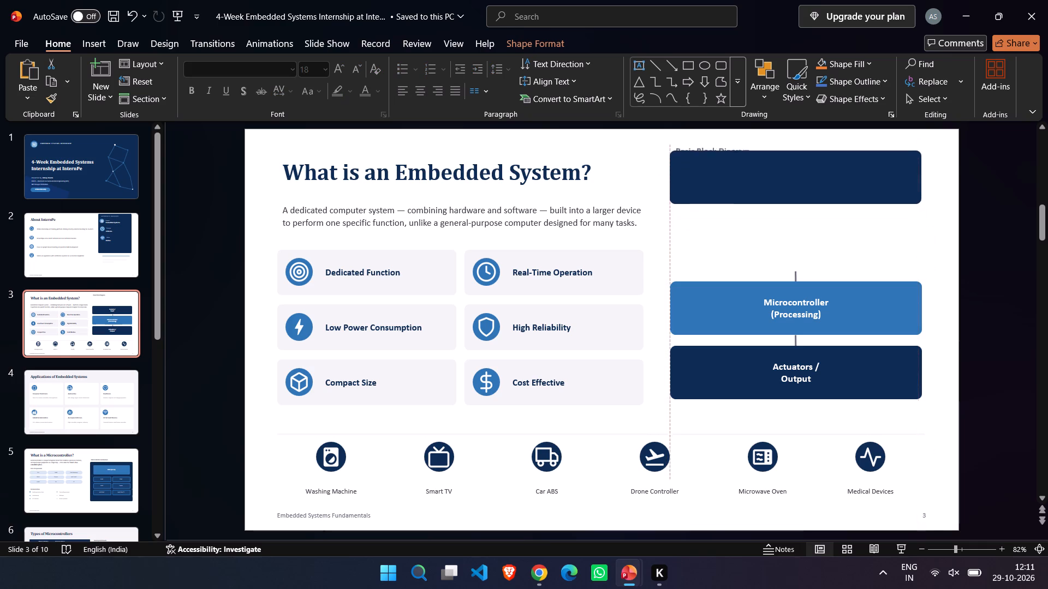
left_click_drag(739, 175, 739, 187)
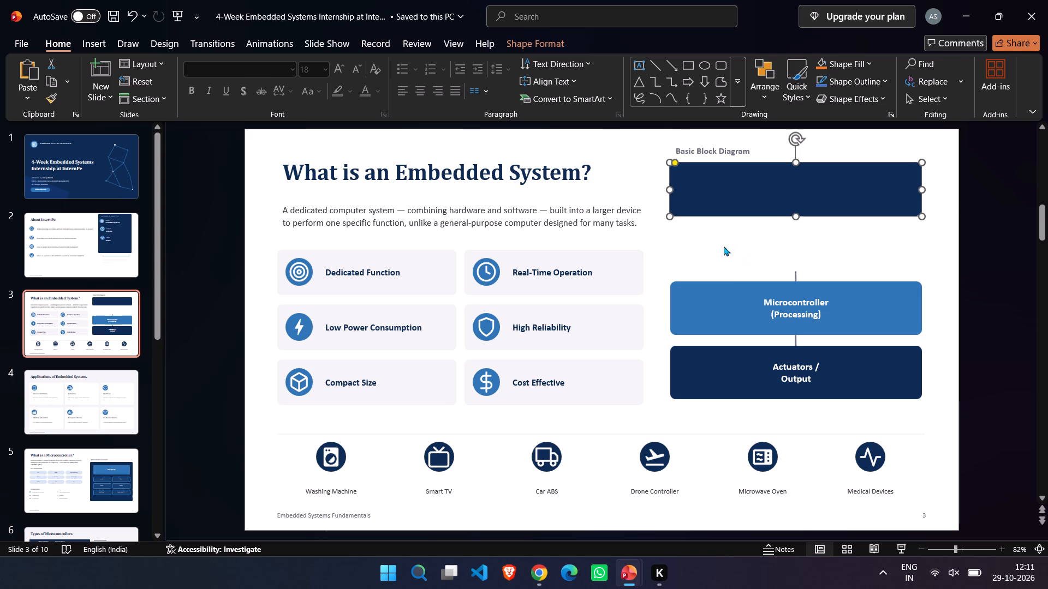
left_click(712, 174)
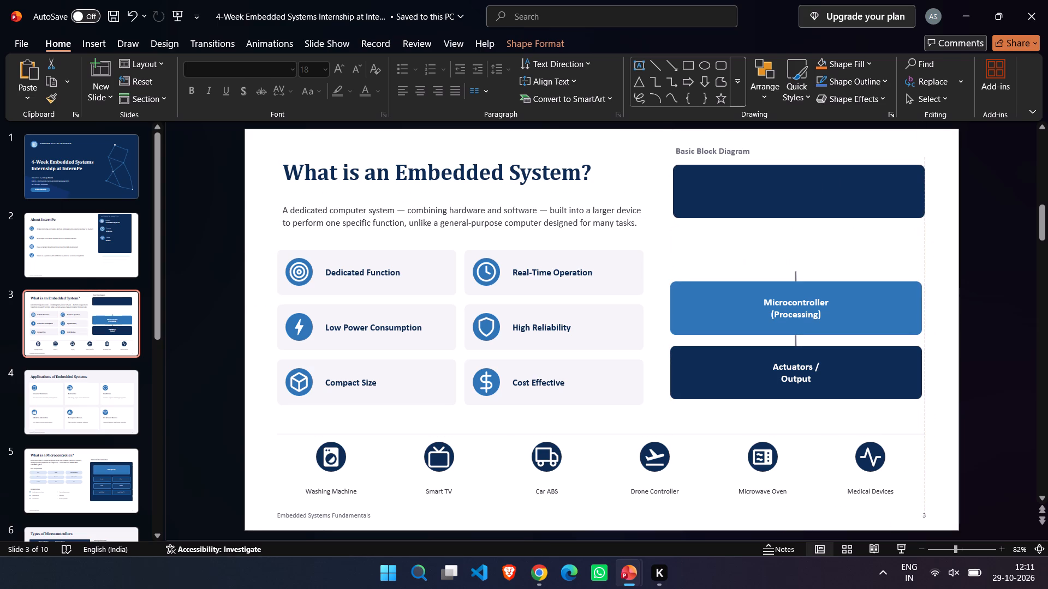
Raise the bottom edge of the Sensors / Input text box until the box is only a thin strip below the dark blue block.
left_click(789, 240)
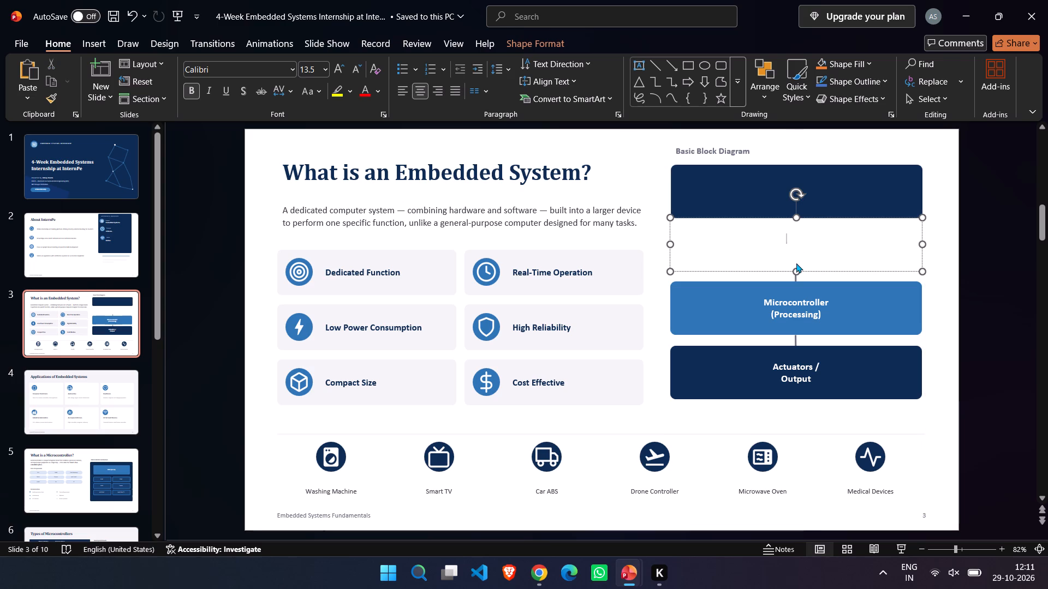
left_click_drag(793, 270, 793, 227)
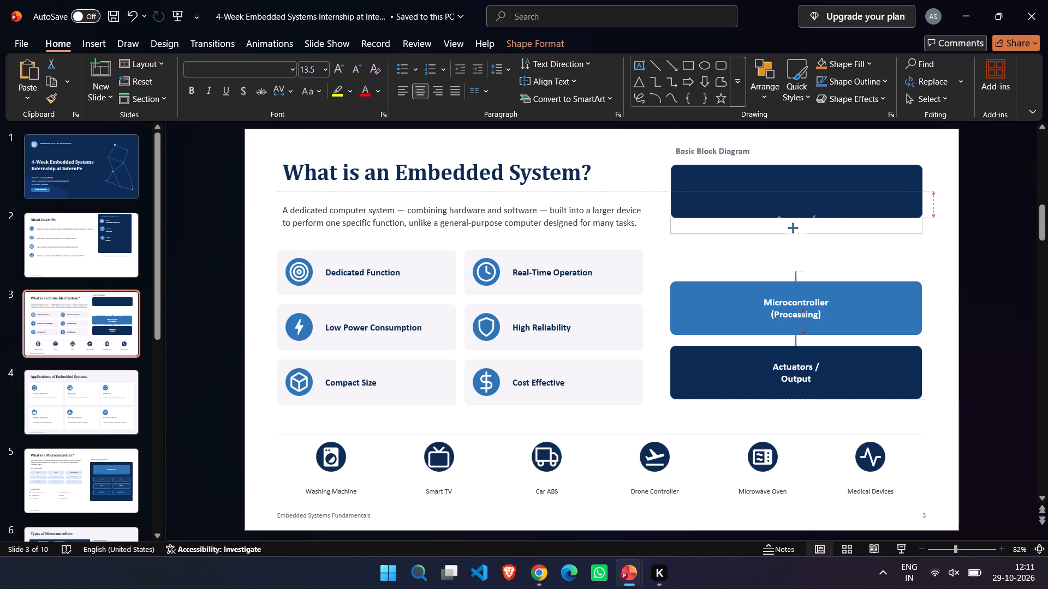
left_click_drag(793, 227, 791, 217)
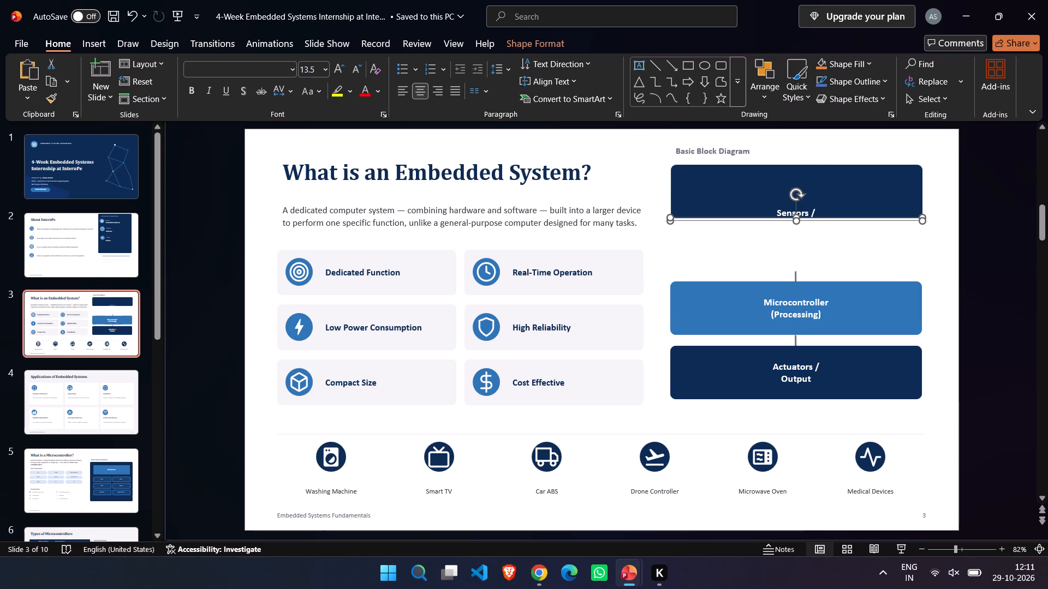
Shift the topmost dark blue block slightly higher, closer beneath the Basic Block Diagram label.
left_click_drag(819, 209, 814, 209)
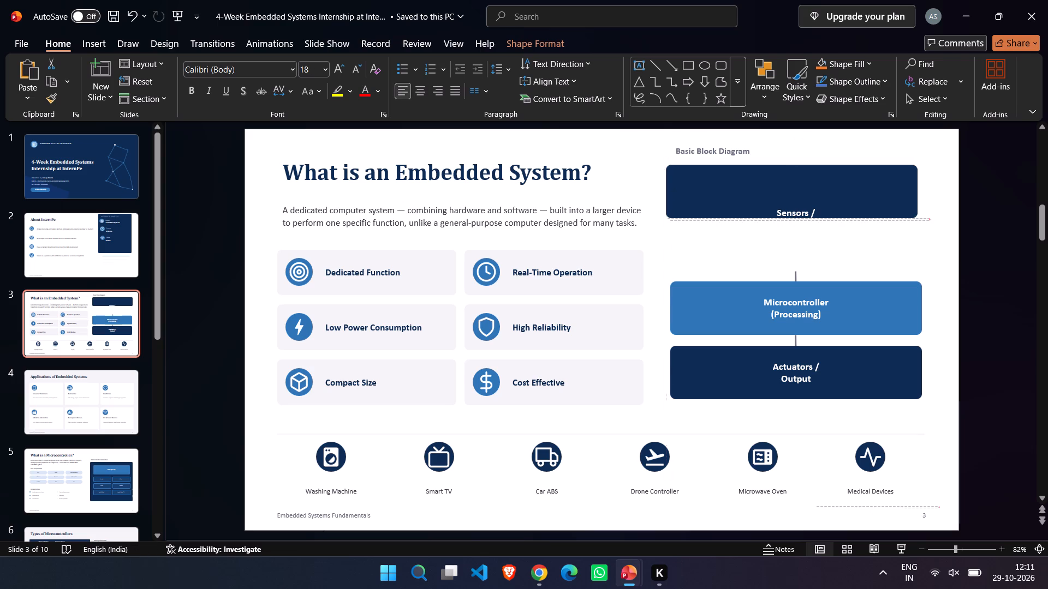
left_click_drag(814, 209, 817, 203)
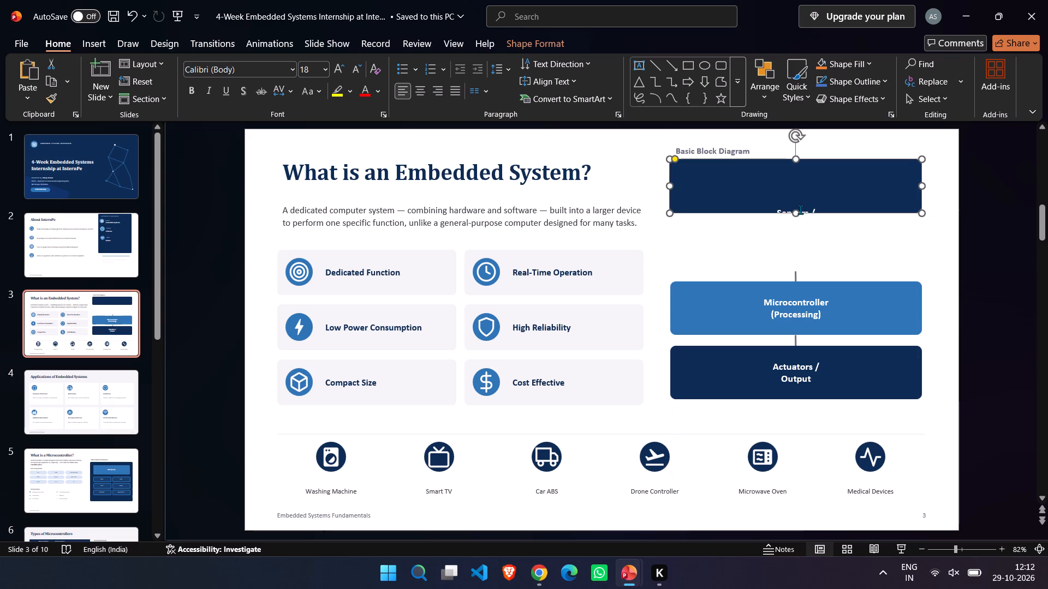
Extend the Sensors / Input text box upward to the dark blue block's top edge so its text falls inside the block.
left_click(800, 209)
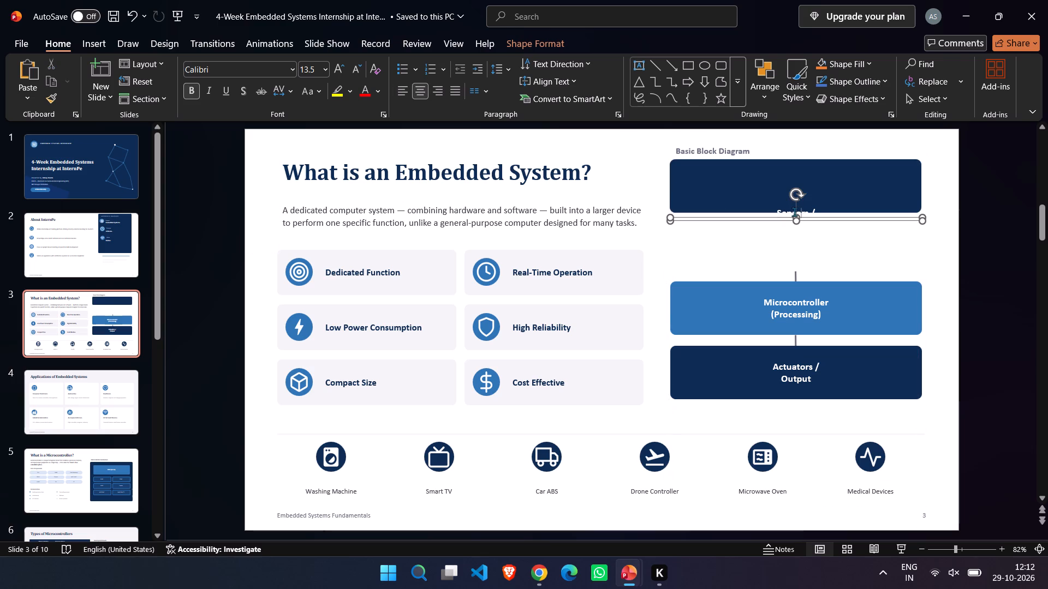
left_click_drag(798, 213, 794, 157)
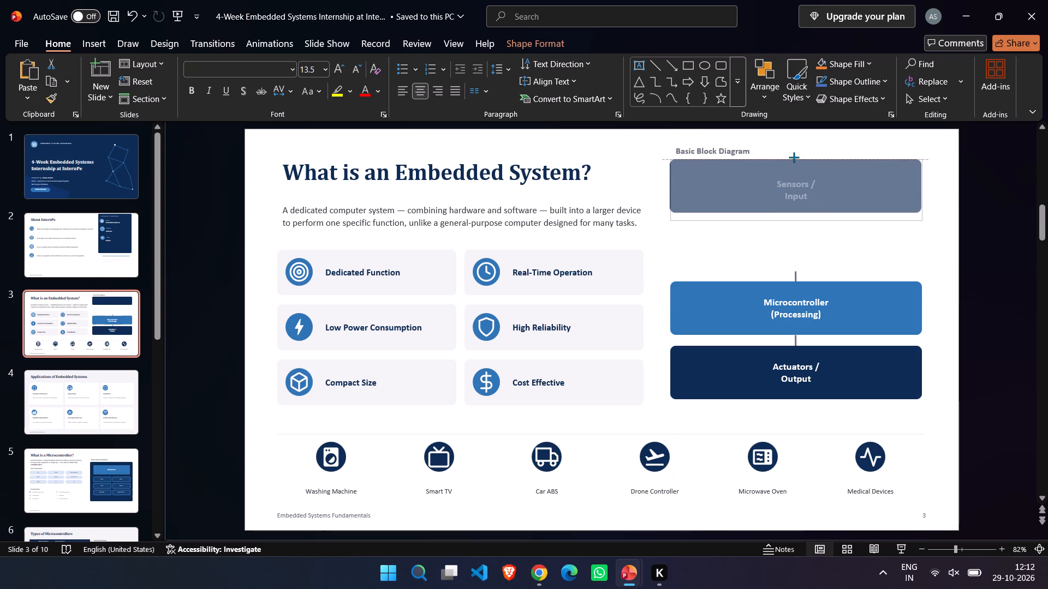
left_click_drag(794, 157, 794, 158)
Nudge the Sensors / Input text box slightly left and up over the dark blue block.
key("Left")
key("Left")
key("Left")
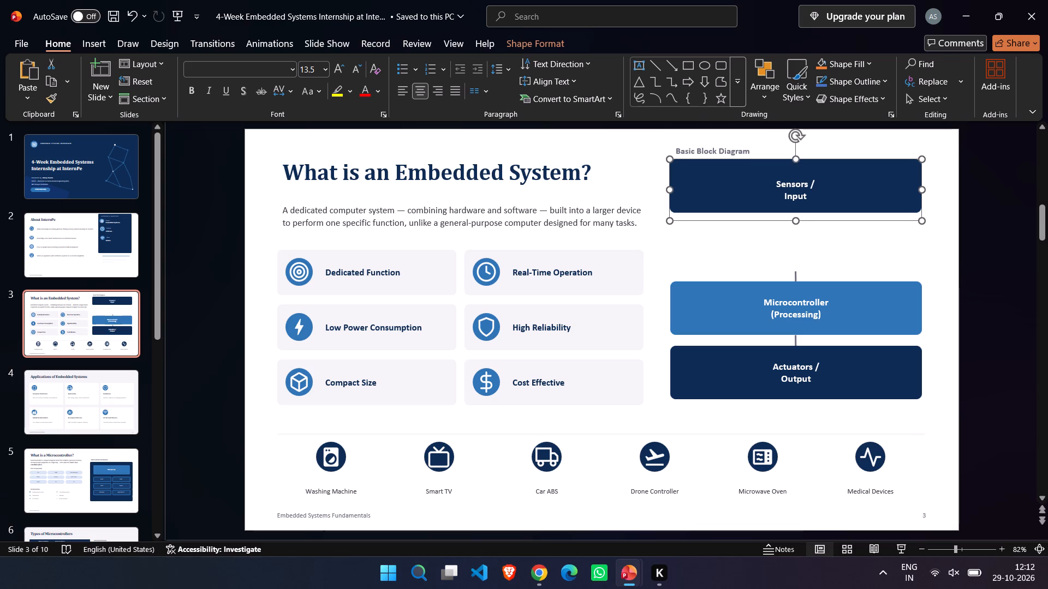
key("Left")
key("Left")
key("Left")
key("Left")
key("Left")
key("Left")
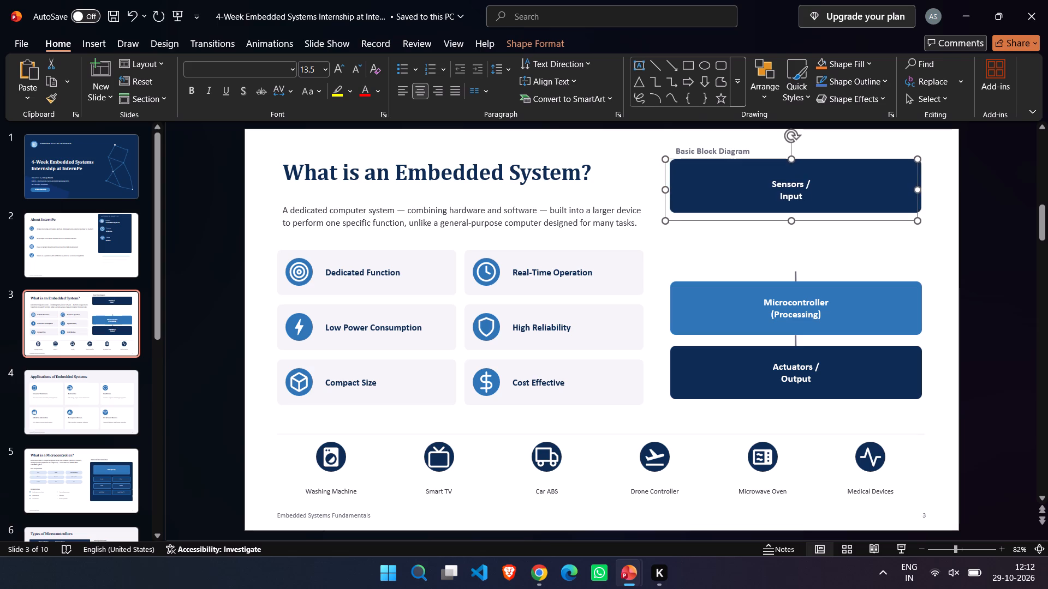
key("Left")
key("Up")
key("Up")
key("Up")
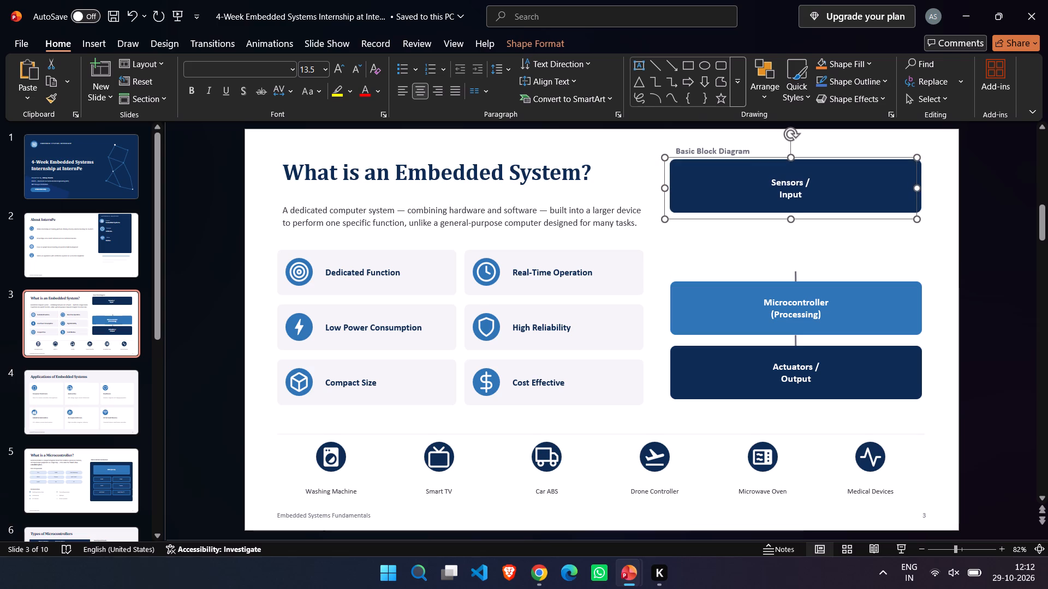
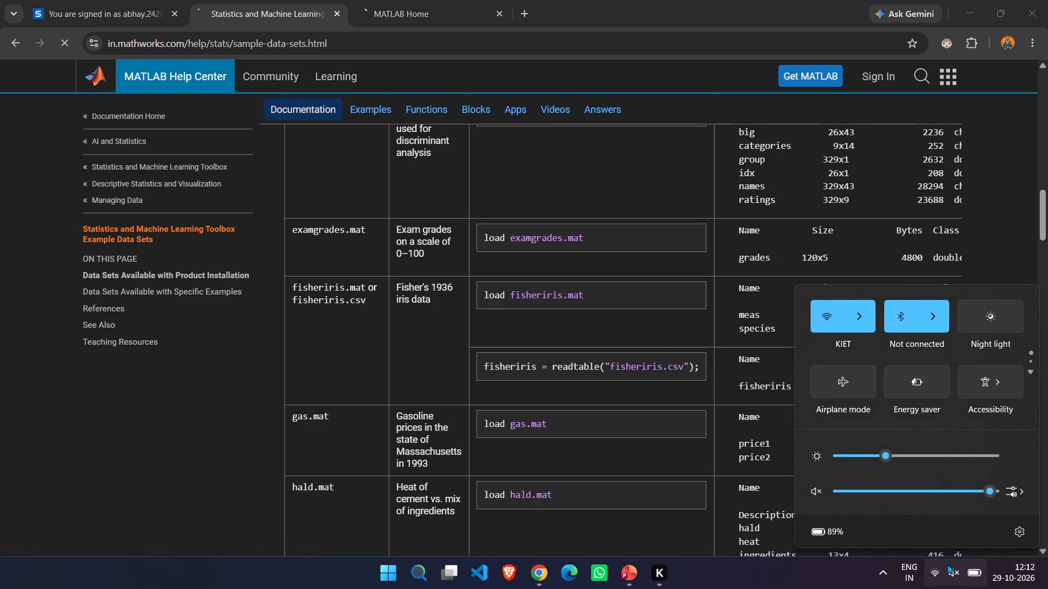
Check the list of available Wi-Fi networks and the current connection, closing it afterwards without changes.
left_click(874, 326)
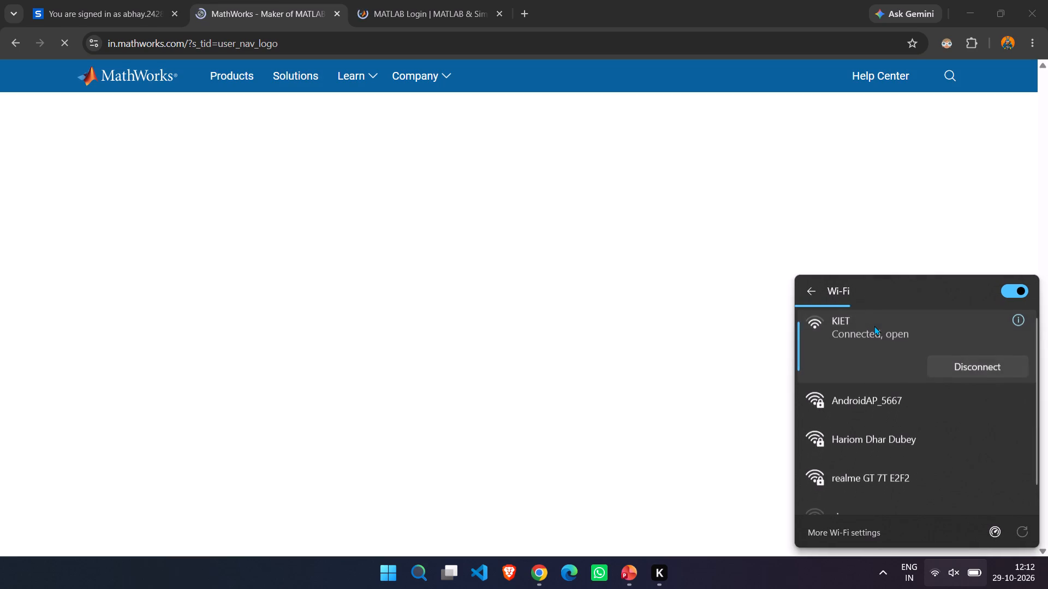
left_click(634, 244)
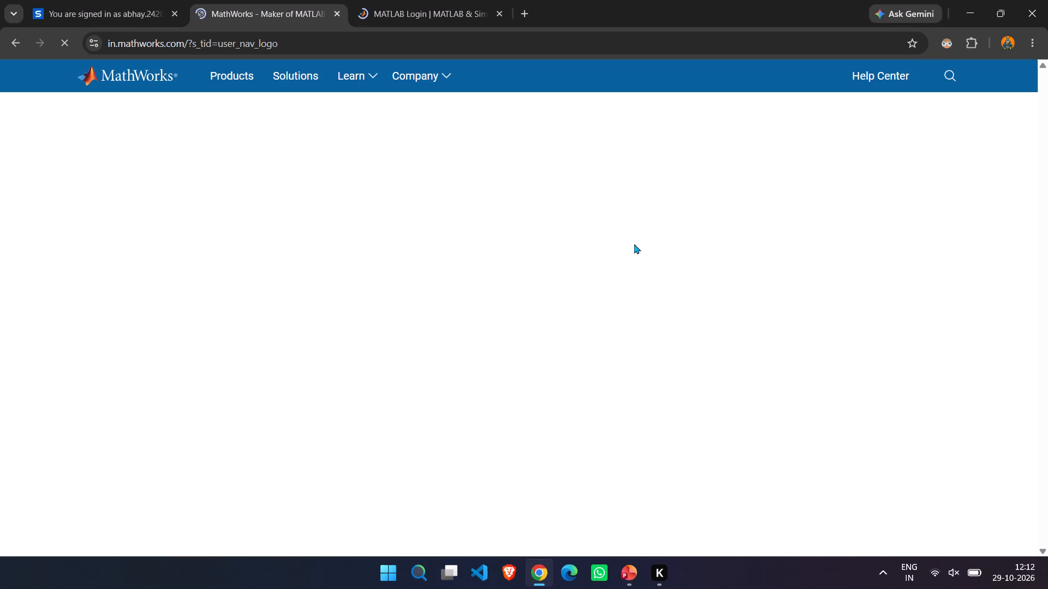
Switch back to the 4-Week Embedded Systems Internship presentation in PowerPoint.
left_click(626, 568)
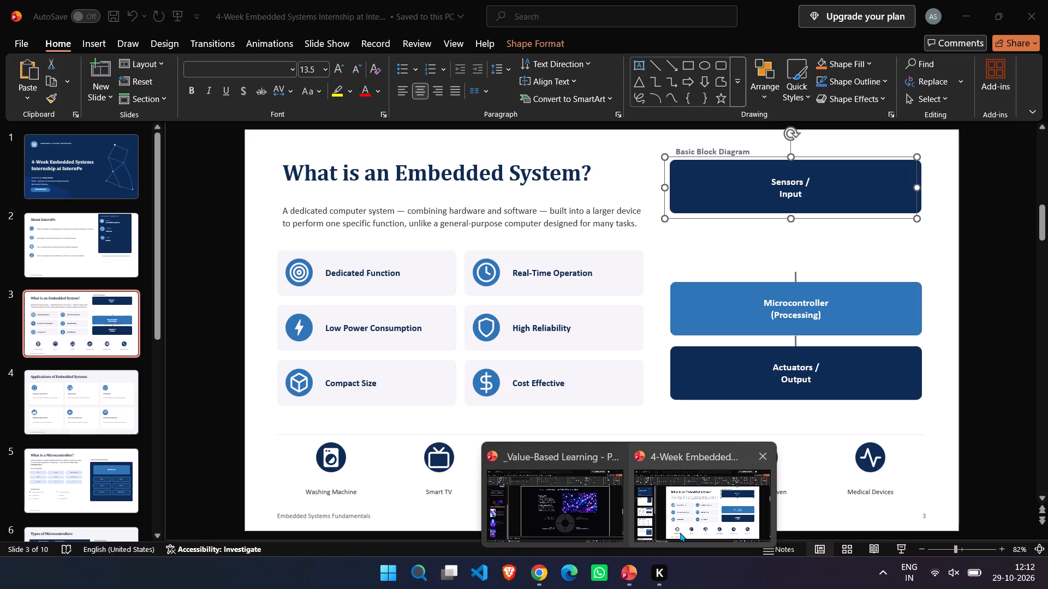
left_click(682, 527)
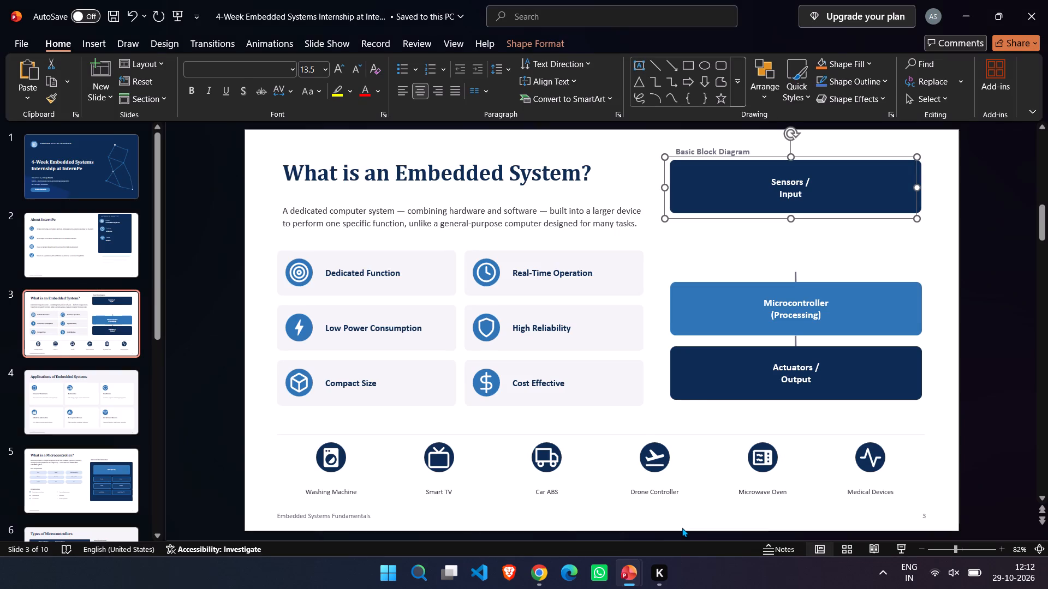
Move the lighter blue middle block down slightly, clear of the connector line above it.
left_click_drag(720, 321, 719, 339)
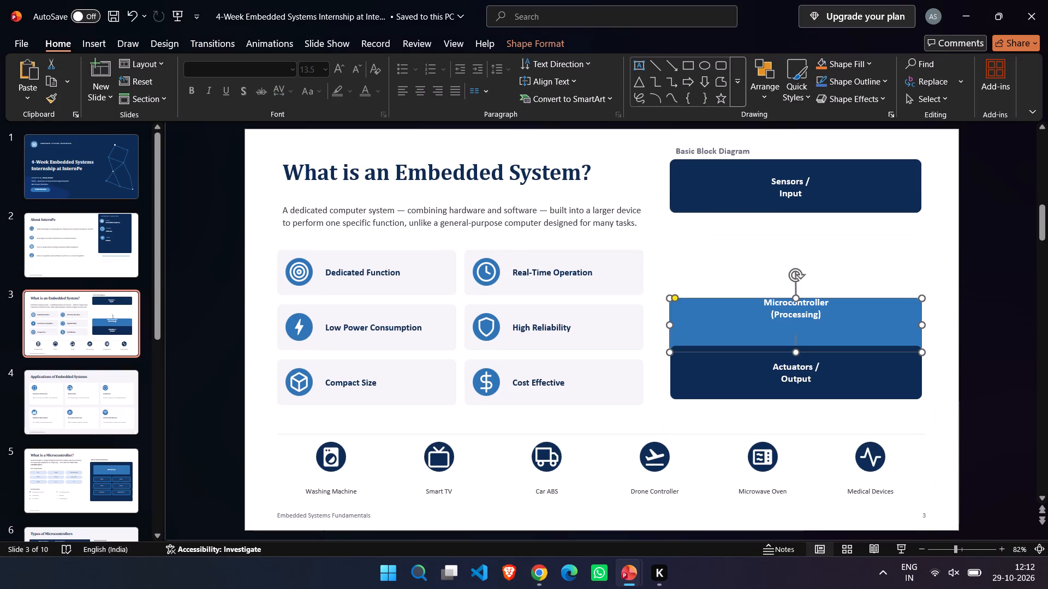
Nudge the upper connector arrow straight up until it starts at the bottom edge of the Sensors / Input block.
left_click(806, 285)
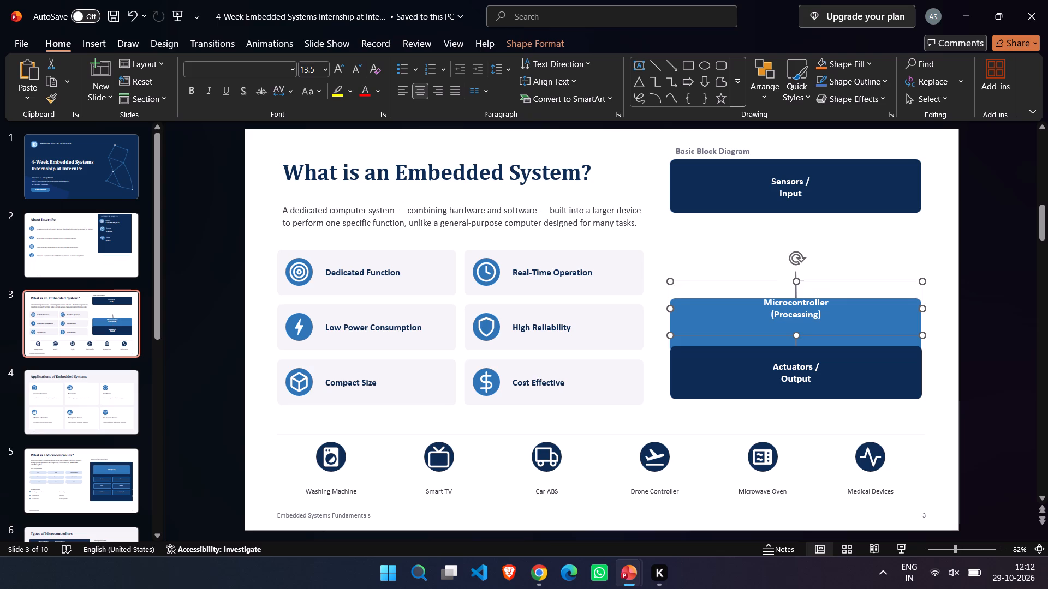
left_click(795, 274)
key("Up")
key("Up")
key("Up")
key("Up")
key("Up")
key("Up")
key("Up")
key("Up")
key("Up")
key("Up")
key("Up")
key("Up")
key("Up")
key("Up")
key("Up")
key("Up")
key("Up")
key("Up")
key("Up")
key("Up")
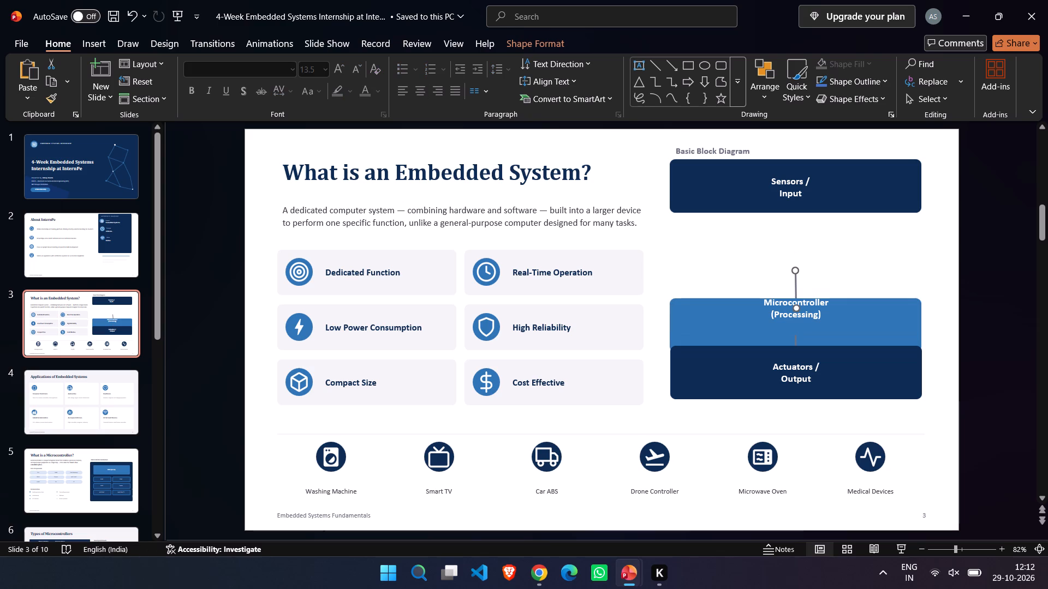
key("Up")
key("Up")
key("Up")
key("Up")
key("Up")
key("Up")
key("Up")
key("Up")
key("Up")
key("Up")
key("Up")
key("Up")
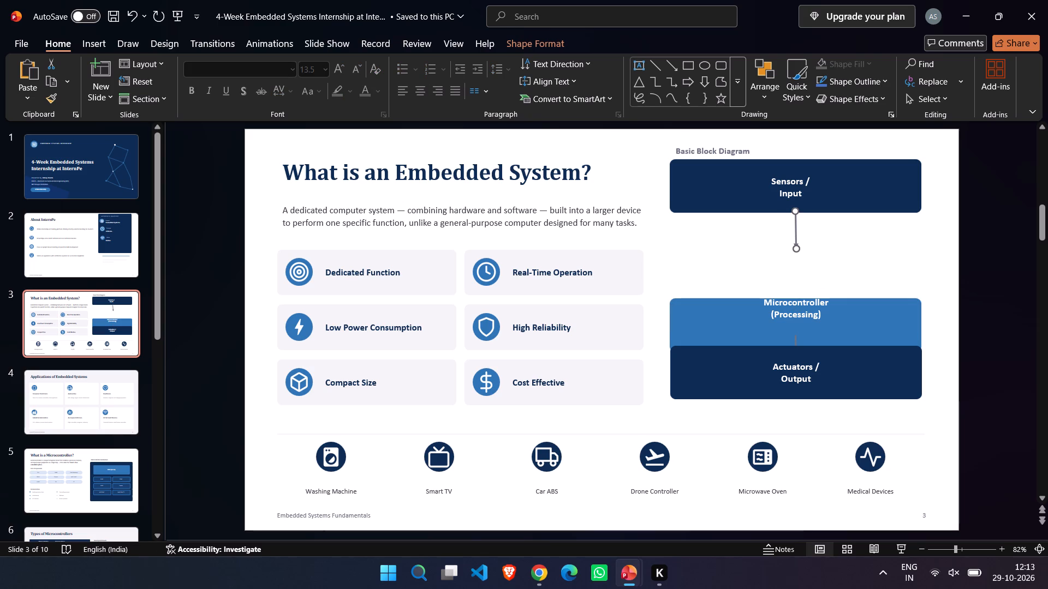
left_click(823, 260)
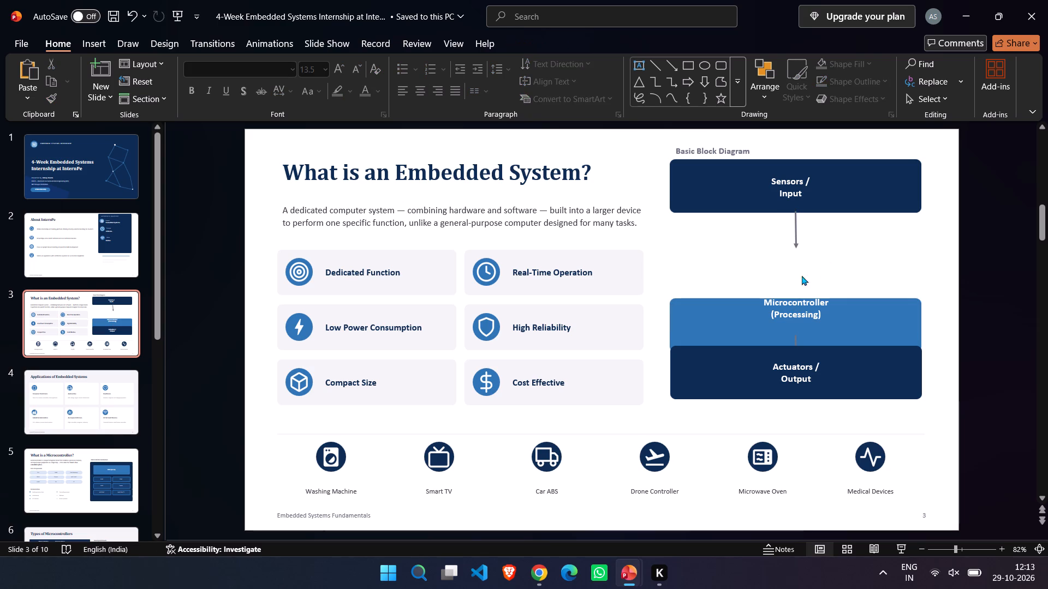
Move the lighter blue middle block up so its top edge sits just beneath the upper connector's arrow tip.
left_click(736, 319)
left_click_drag(736, 319, 741, 263)
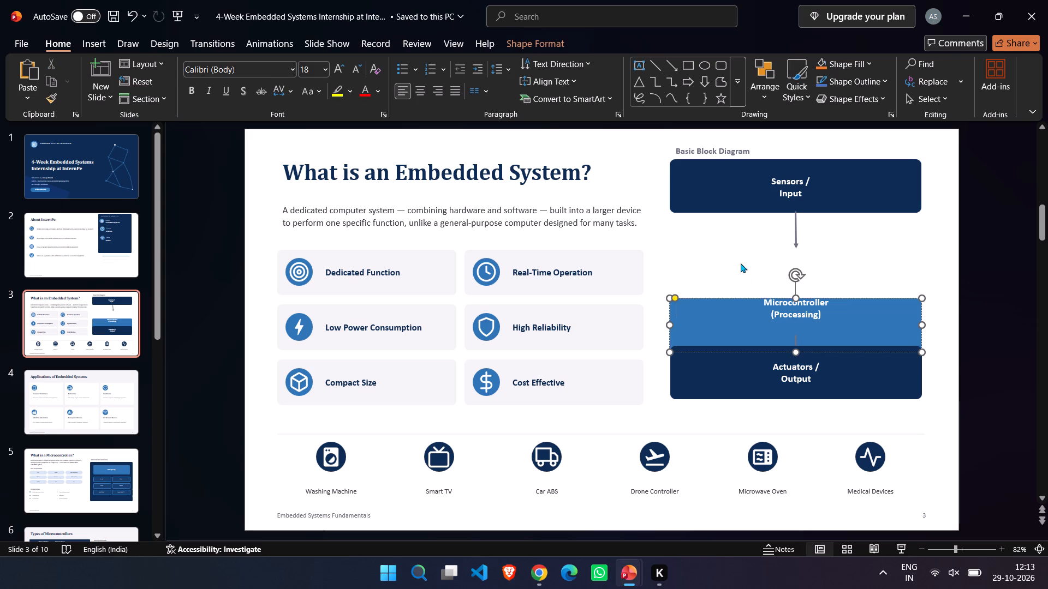
left_click_drag(741, 263, 741, 262)
left_click_drag(731, 312, 733, 278)
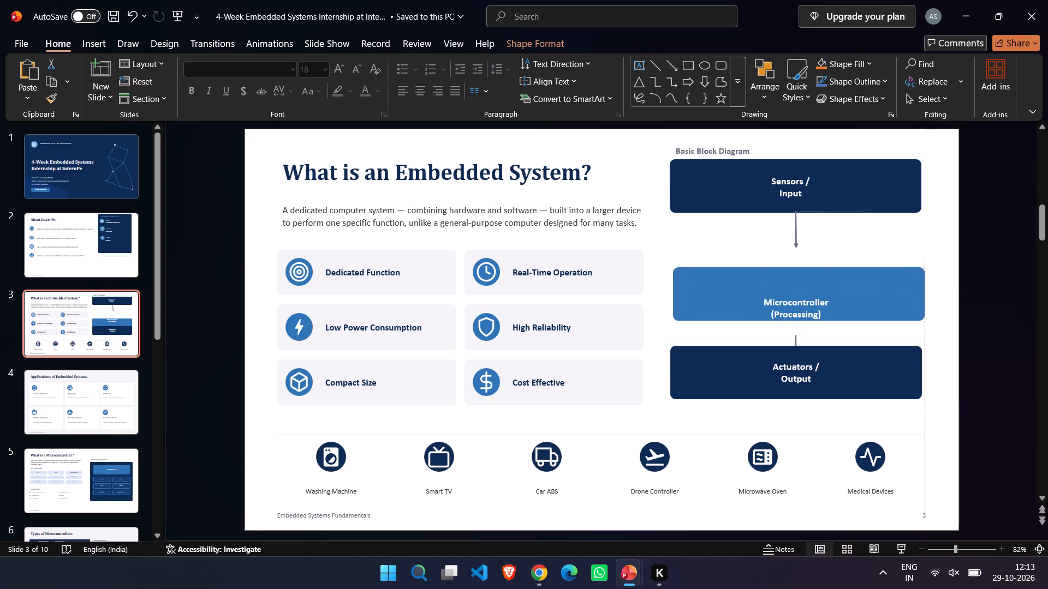
left_click_drag(733, 278, 731, 269)
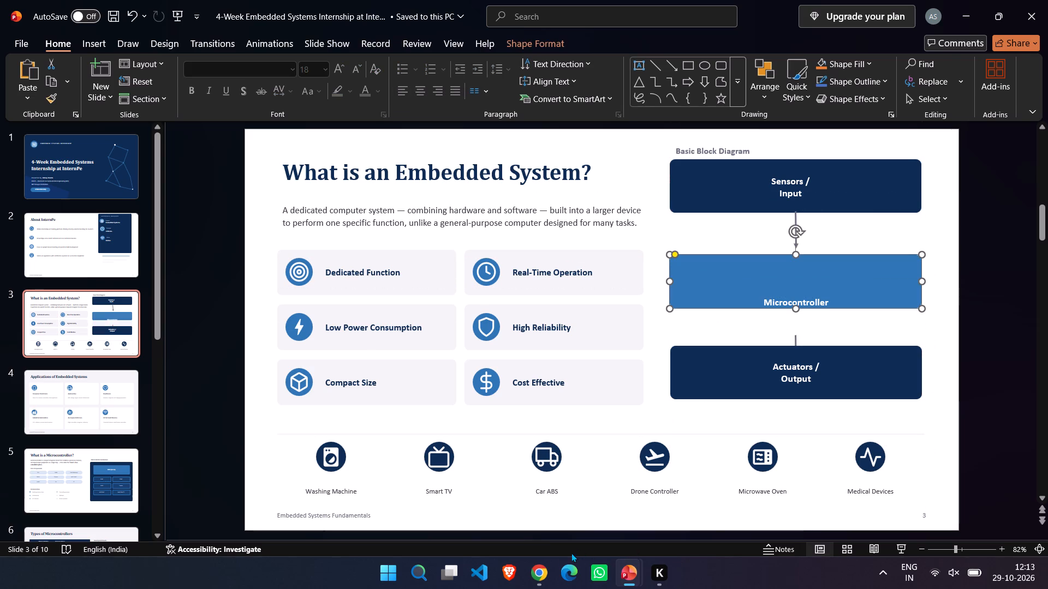
Switch to the Chrome browser window.
left_click(546, 569)
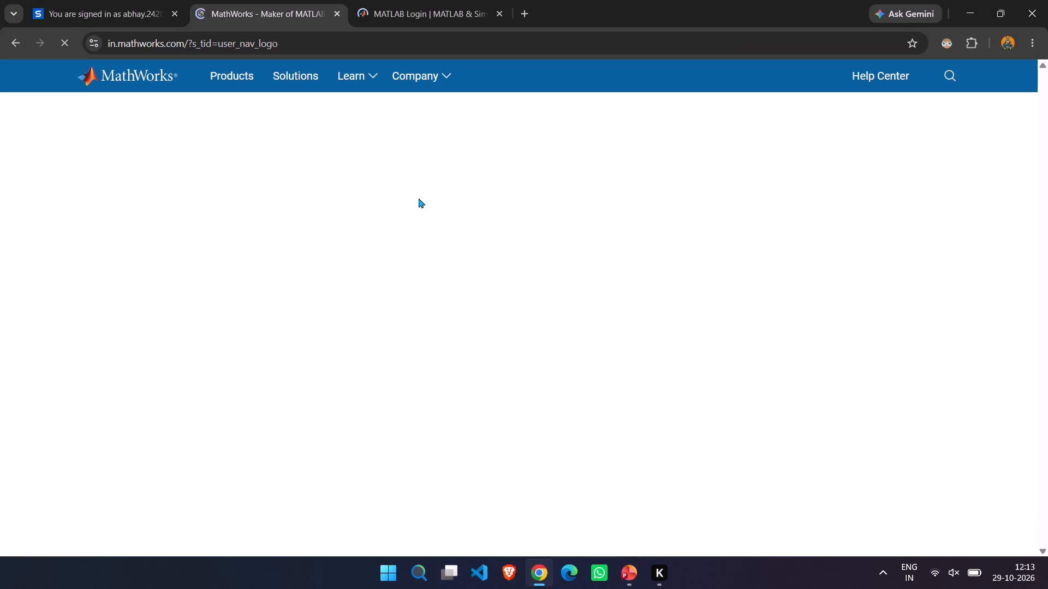
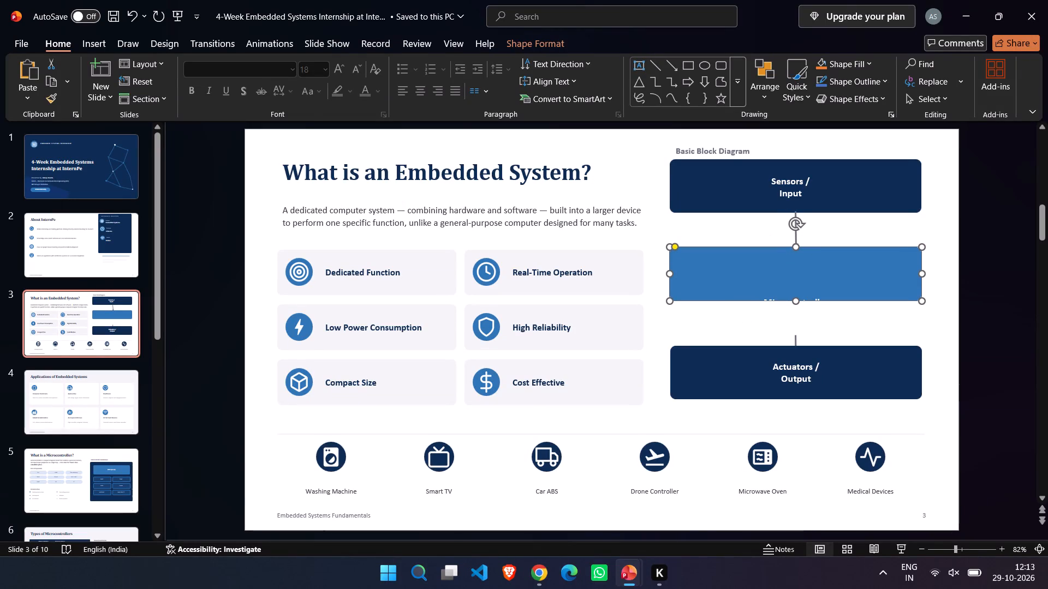
Shift the top and bottom edges of the Microcontroller (Processing) text box upward so its text sits inside the lighter blue middle block.
left_click(746, 226)
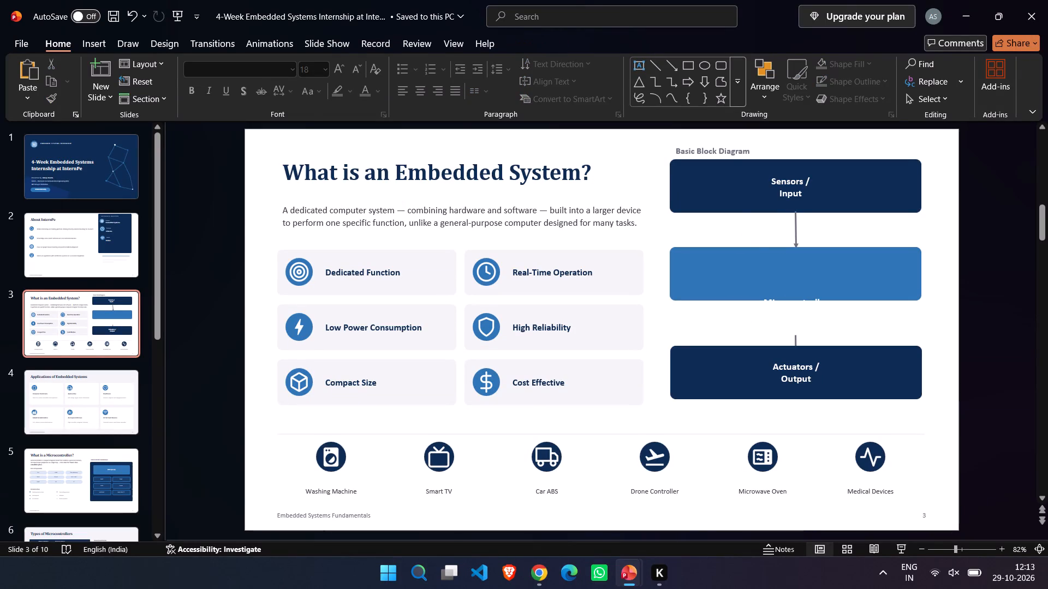
left_click(786, 313)
key("Up")
key("Up")
key("Up")
key("Up")
key("Up")
key("Up")
key("Up")
key("Up")
key("Up")
key("Up")
key("Up")
key("Up")
key("Up")
key("Up")
key("Up")
key("Up")
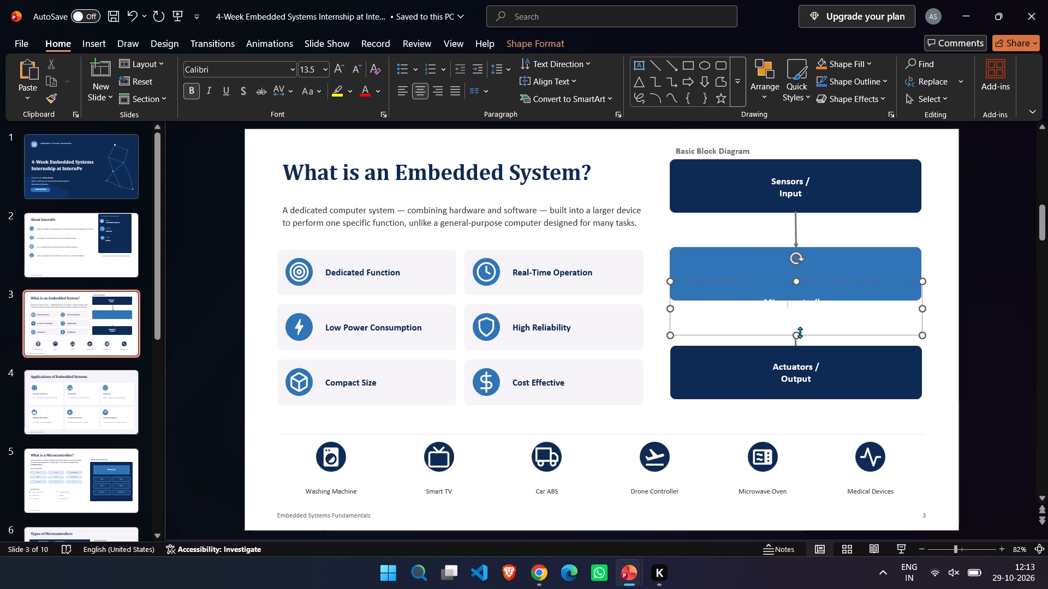
left_click_drag(796, 335, 796, 308)
left_click_drag(797, 285, 794, 265)
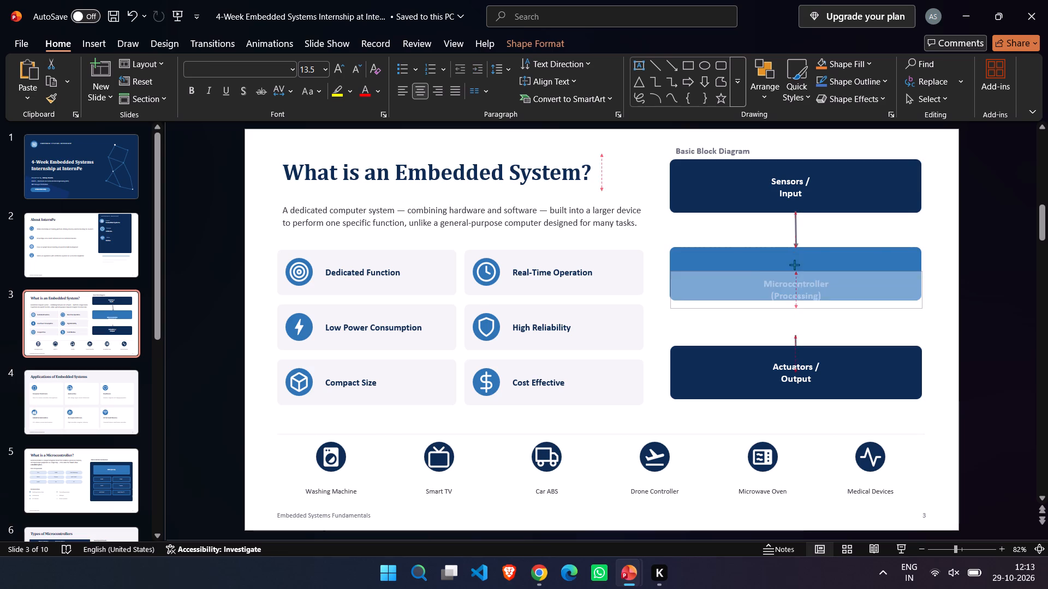
left_click_drag(794, 265, 790, 245)
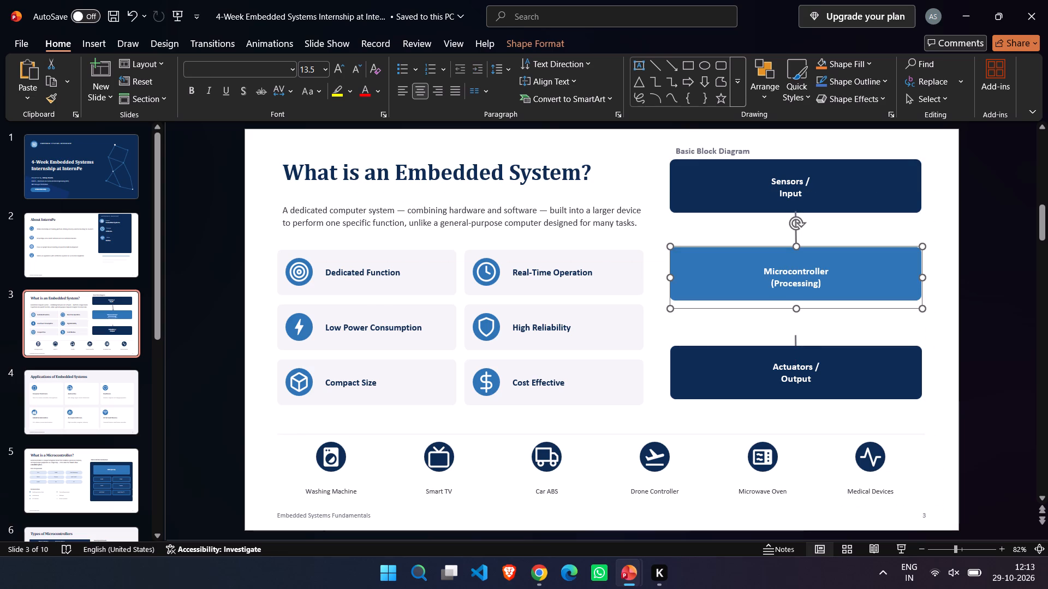
Nudge the lower connector arrow straight up until it starts at the lower part of the Microcontroller block.
left_click(795, 336)
key("Up")
key("Up")
key("Up")
key("Up")
key("Up")
key("Up")
key("Up")
key("Up")
key("Up")
key("Up")
key("Up")
key("Up")
key("Up")
key("Up")
key("Up")
key("Up")
key("Up")
key("Up")
key("Up")
key("Up")
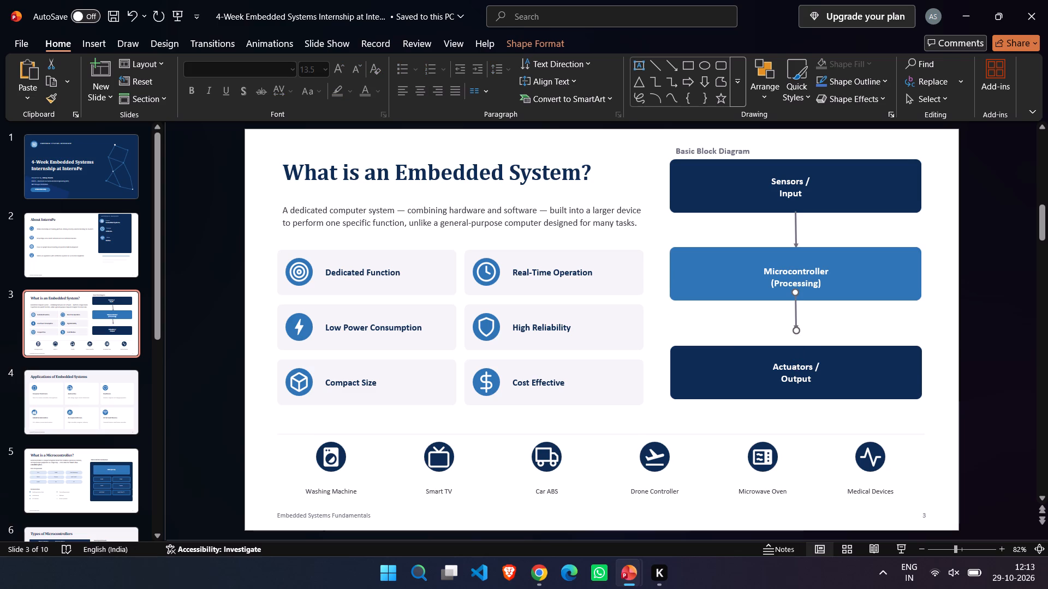
Move the dark block behind the Actuators / Output text straight up to meet the lower connector's arrow tip.
left_click_drag(757, 370, 758, 351)
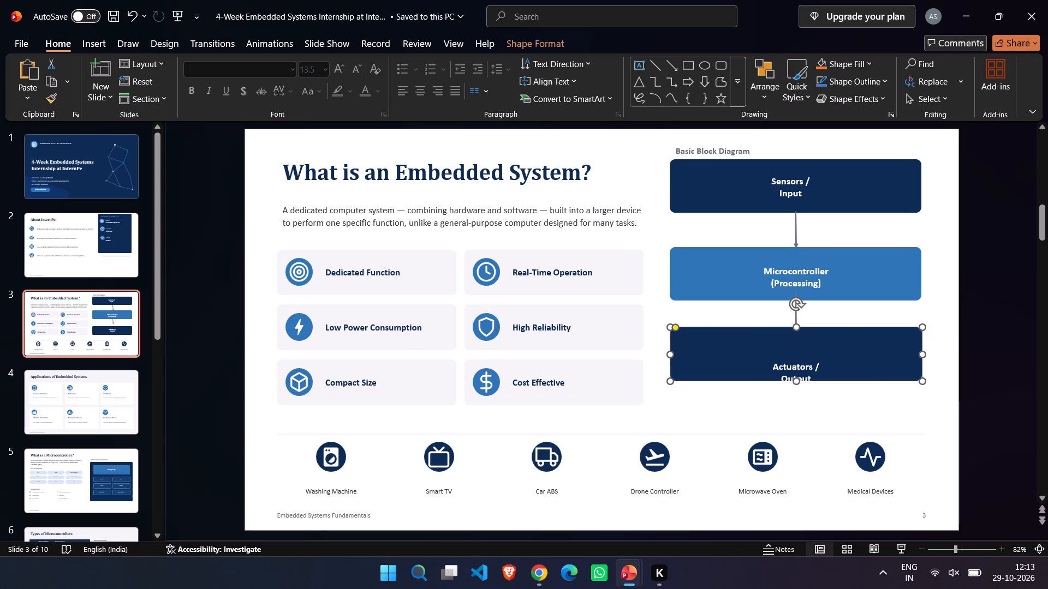
Adjust the top and bottom edges of the Actuators / Output text box so its text sits centred in its dark block.
left_click(791, 362)
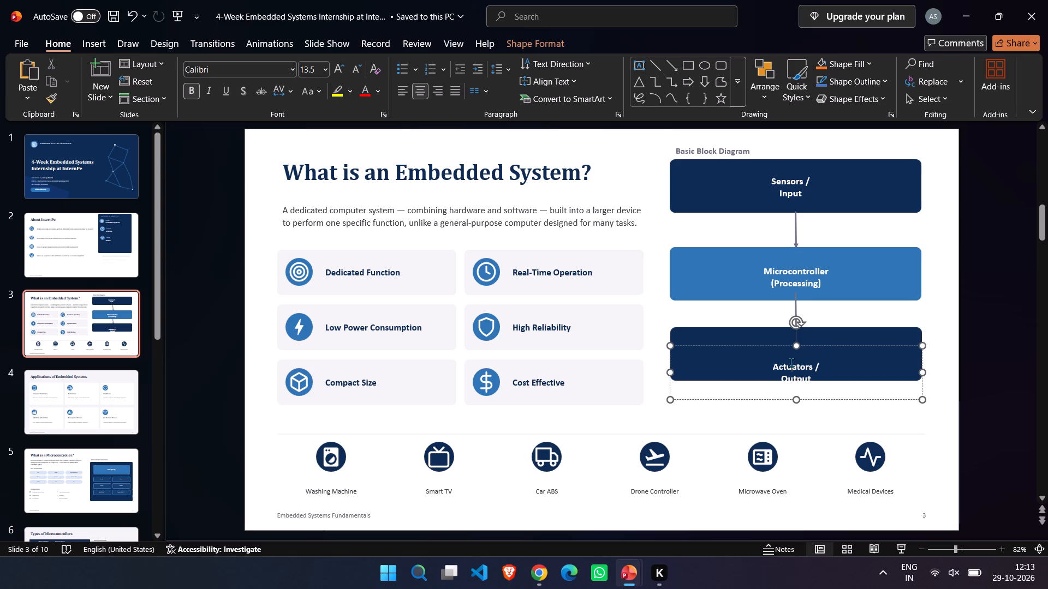
key("Up")
key("Up")
key("Up")
key("Up")
key("Up")
key("Up")
key("Up")
key("Up")
key("Up")
key("Up")
key("Up")
key("Up")
key("Up")
key("Up")
key("Up")
key("Up")
key("Up")
key("Up")
key("Up")
key("Up")
left_click_drag(795, 344, 796, 327)
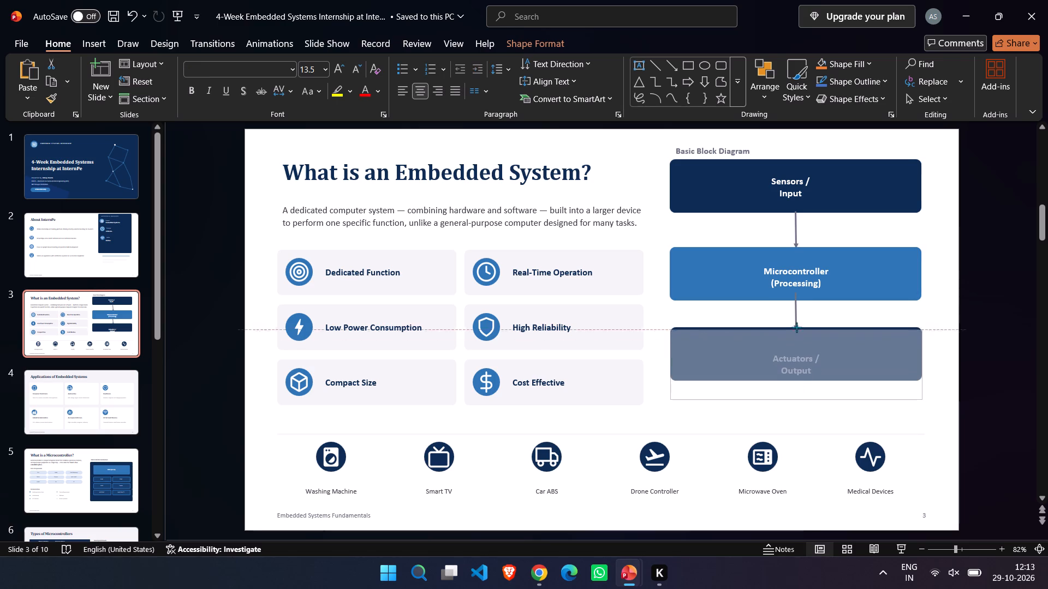
left_click_drag(796, 327, 793, 316)
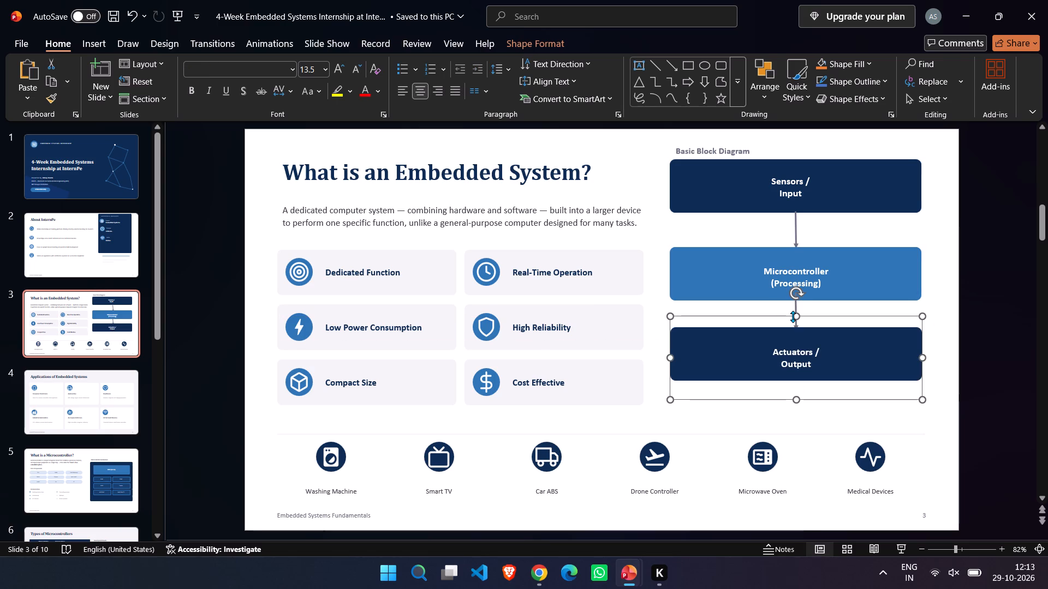
left_click_drag(794, 396, 791, 389)
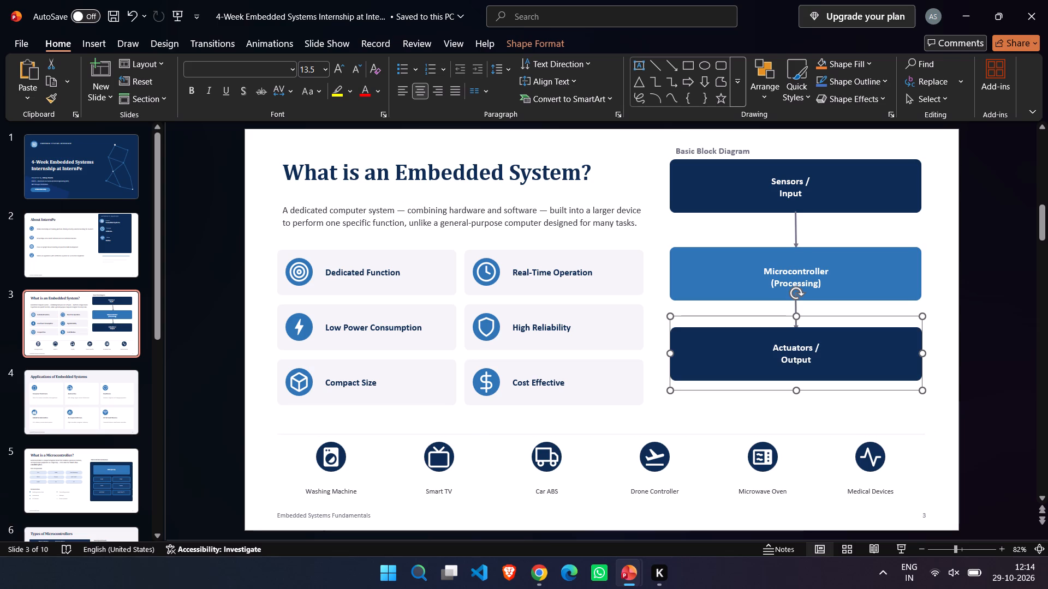
Move the washing machine icon off its dark circle and onto the Compact Size card's icon.
left_click(324, 462)
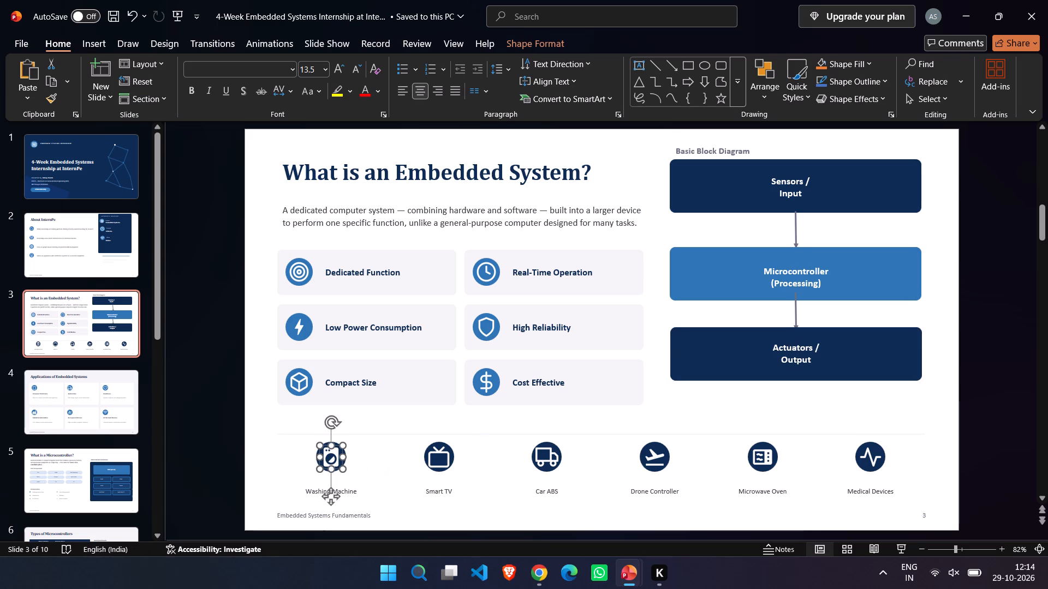
left_click_drag(324, 462, 374, 463)
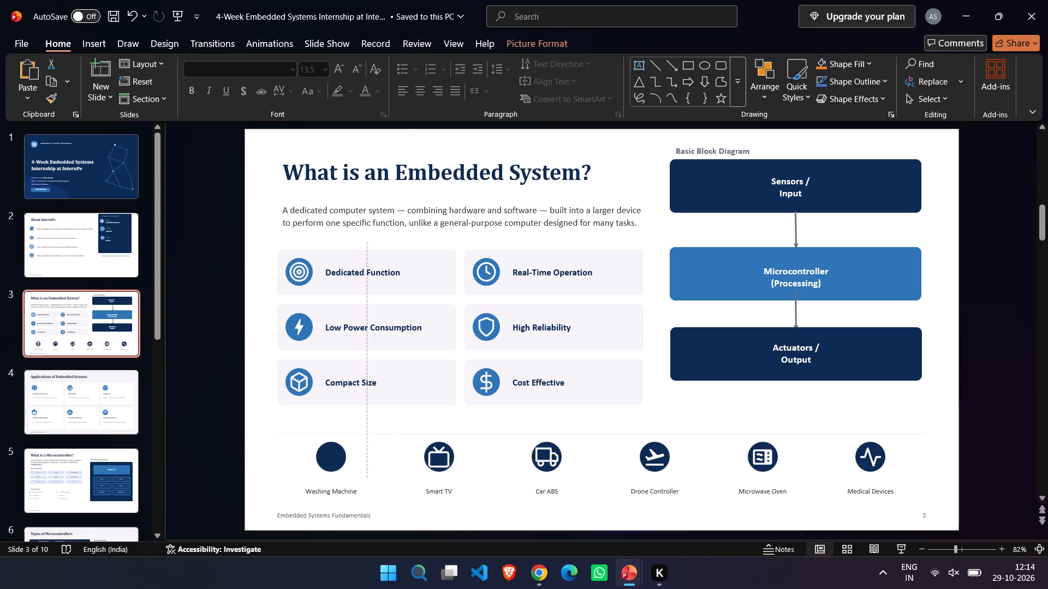
left_click_drag(374, 463, 440, 455)
left_click_drag(440, 455, 327, 460)
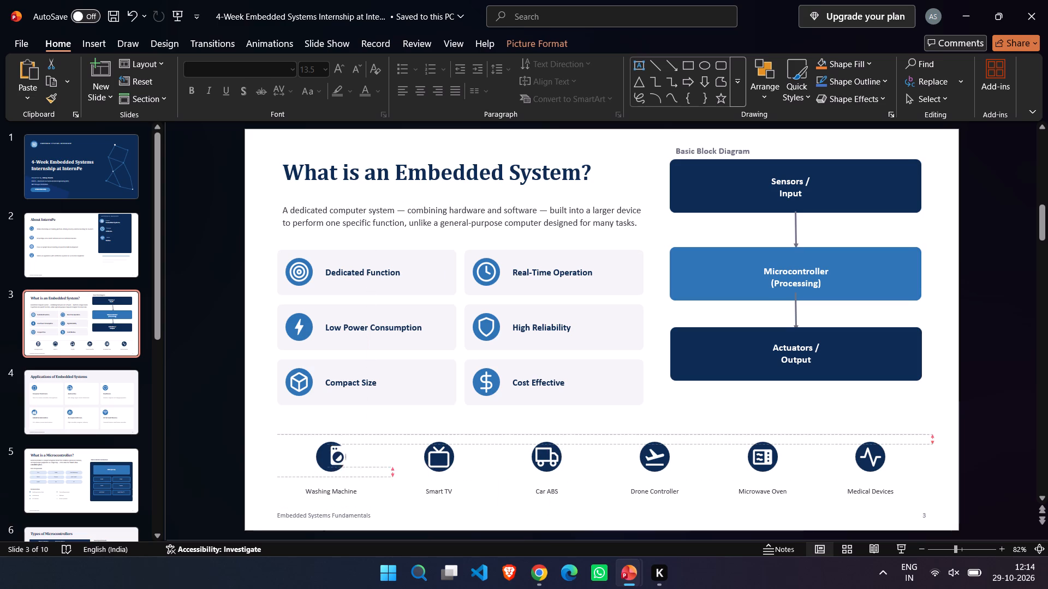
left_click_drag(327, 460, 305, 389)
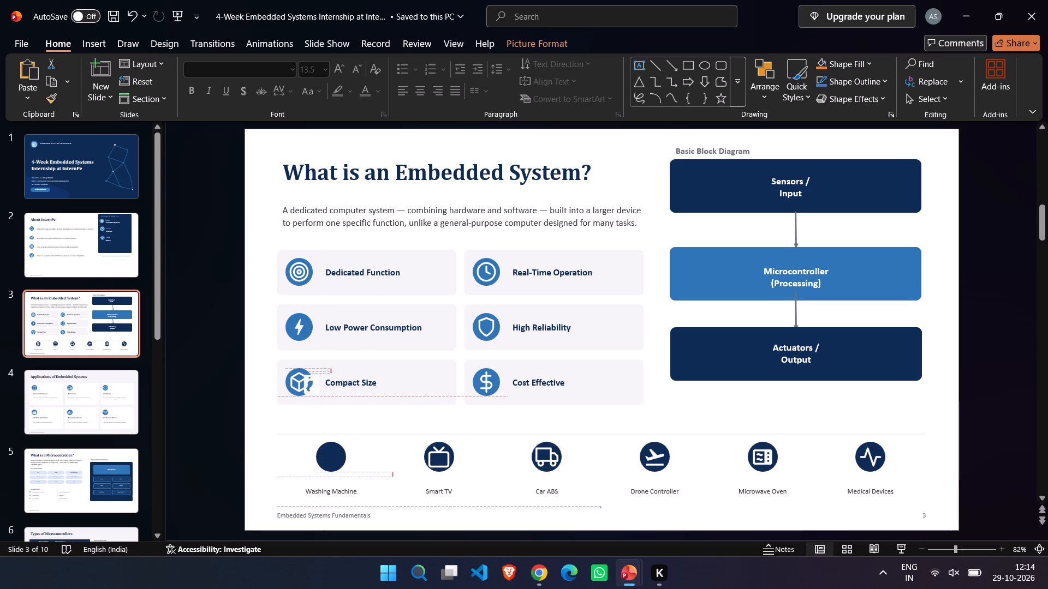
left_click_drag(305, 389, 297, 389)
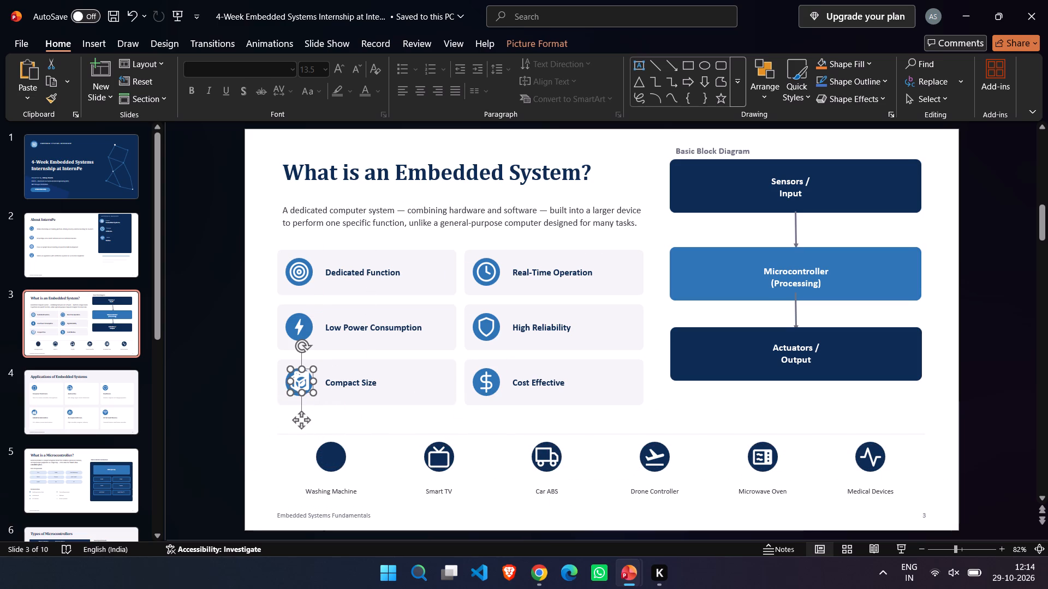
Move the TV icon from the Smart TV circle onto the empty circle above the Washing Machine label.
left_click(443, 459)
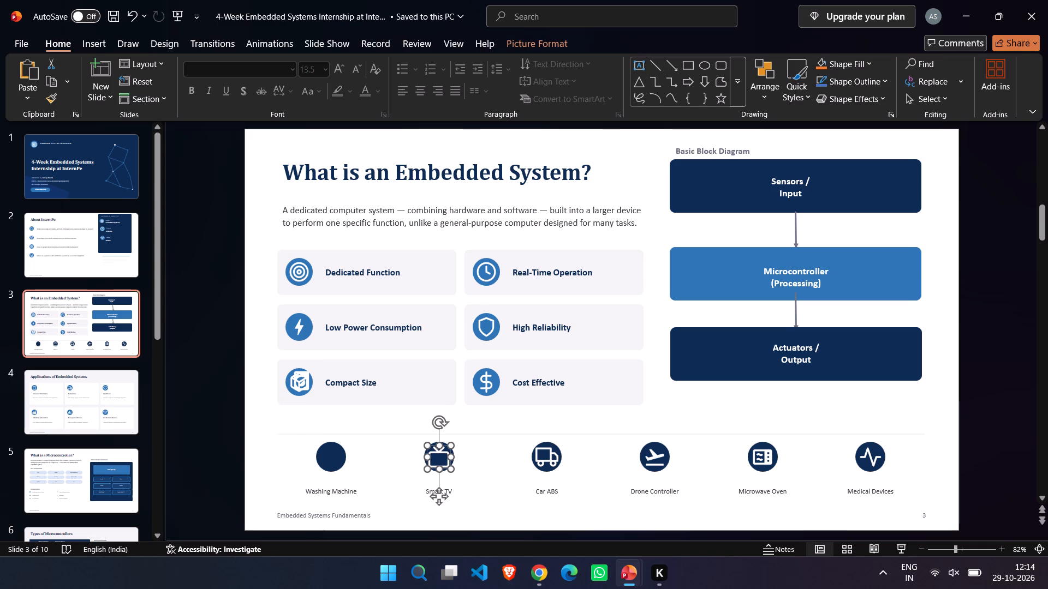
left_click_drag(443, 459, 335, 457)
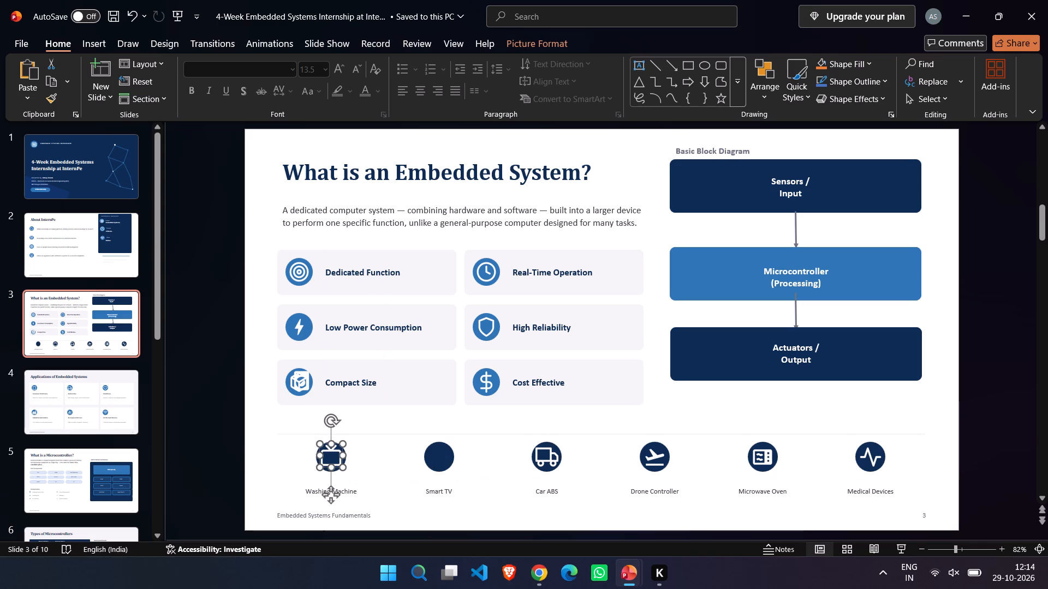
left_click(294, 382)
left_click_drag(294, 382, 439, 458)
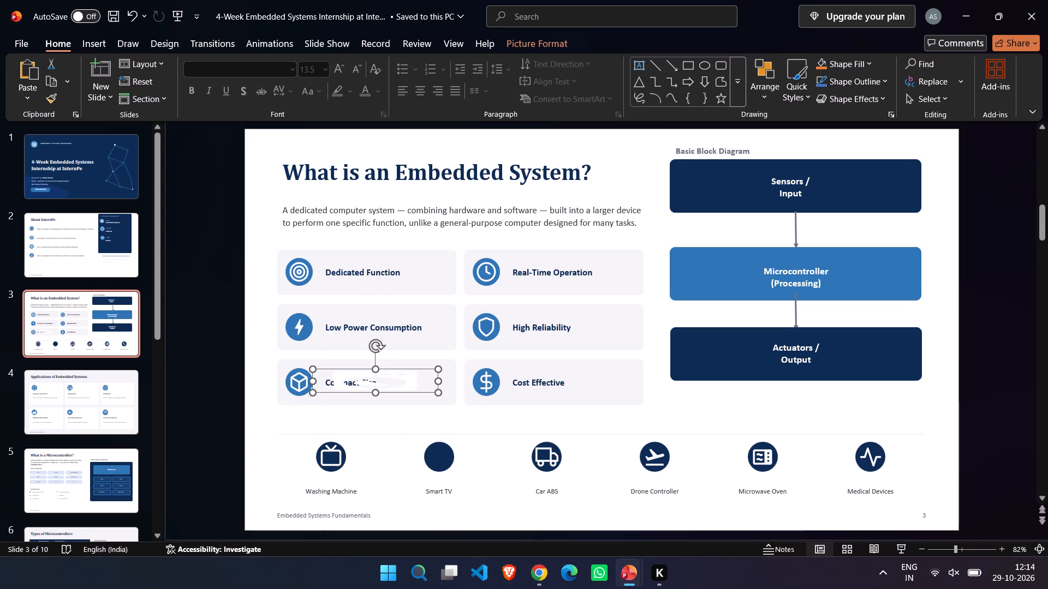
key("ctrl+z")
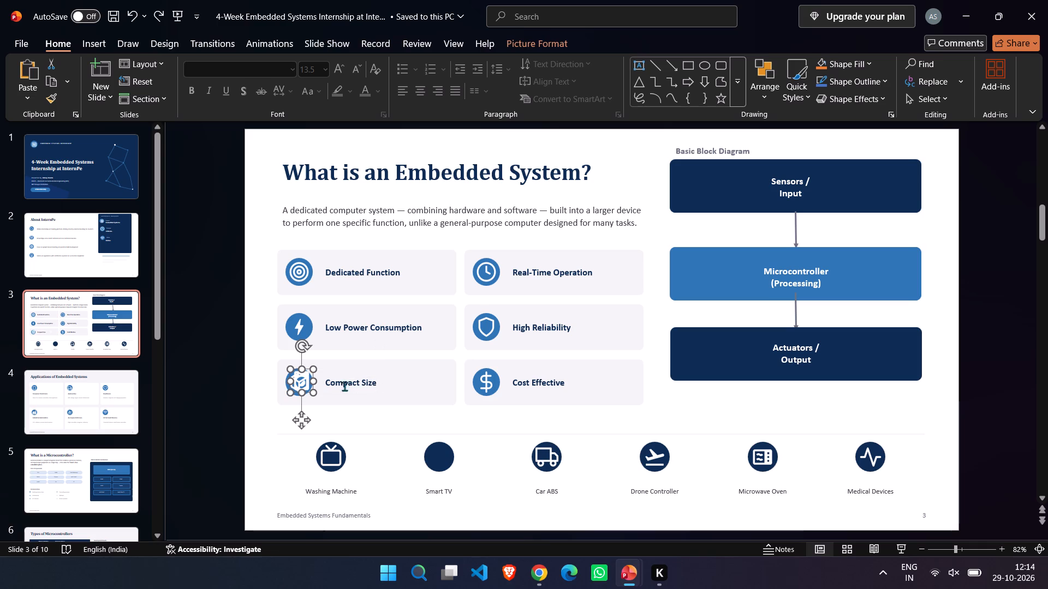
Move the washing machine icon from the Compact Size card onto the empty circle above the Smart TV label.
left_click_drag(305, 382, 344, 395)
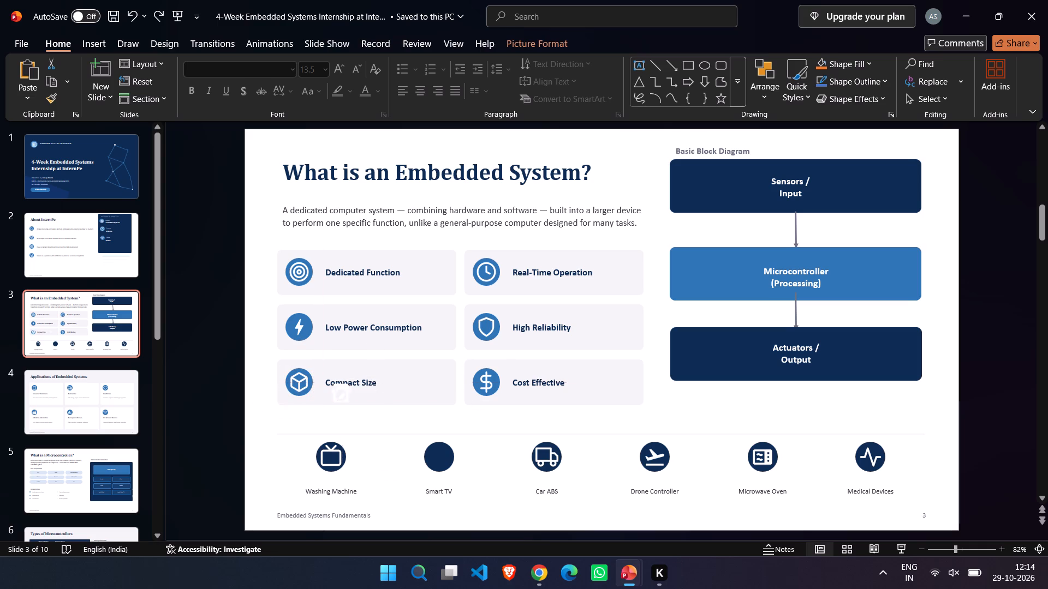
left_click_drag(344, 395, 445, 461)
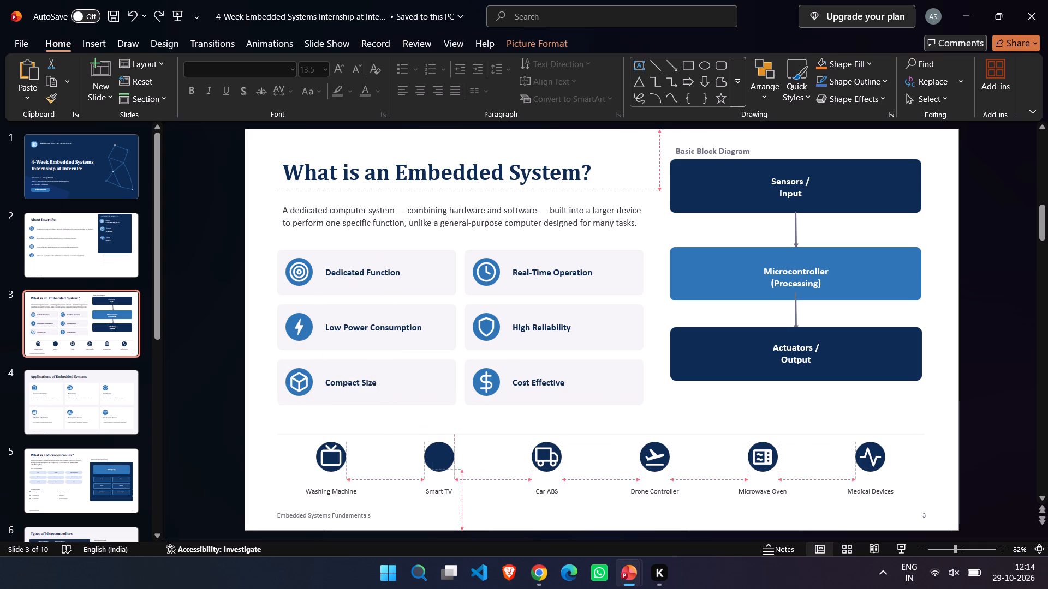
left_click_drag(445, 461, 330, 379)
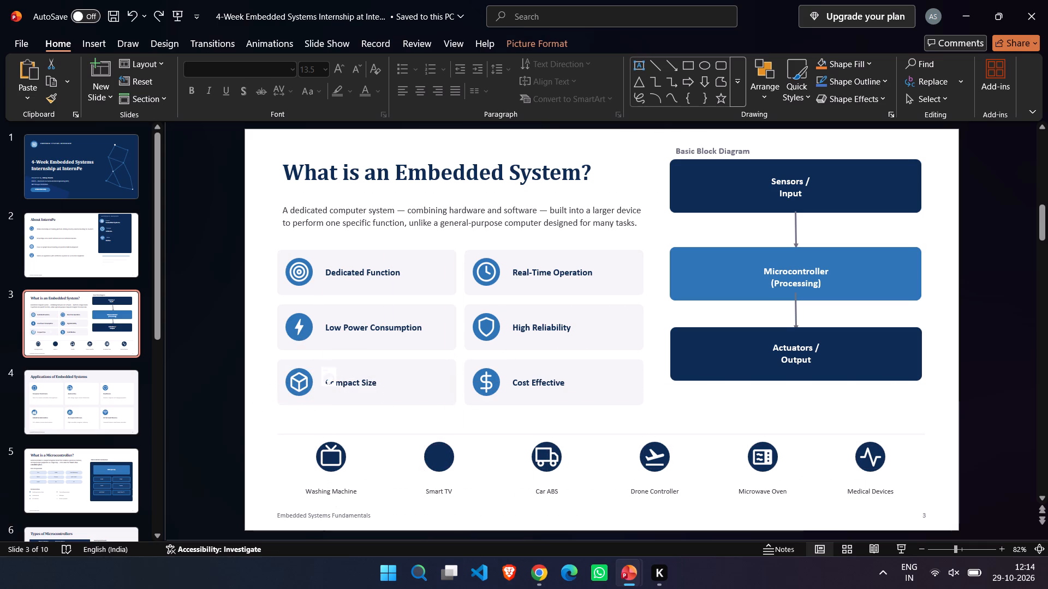
left_click_drag(330, 379, 440, 457)
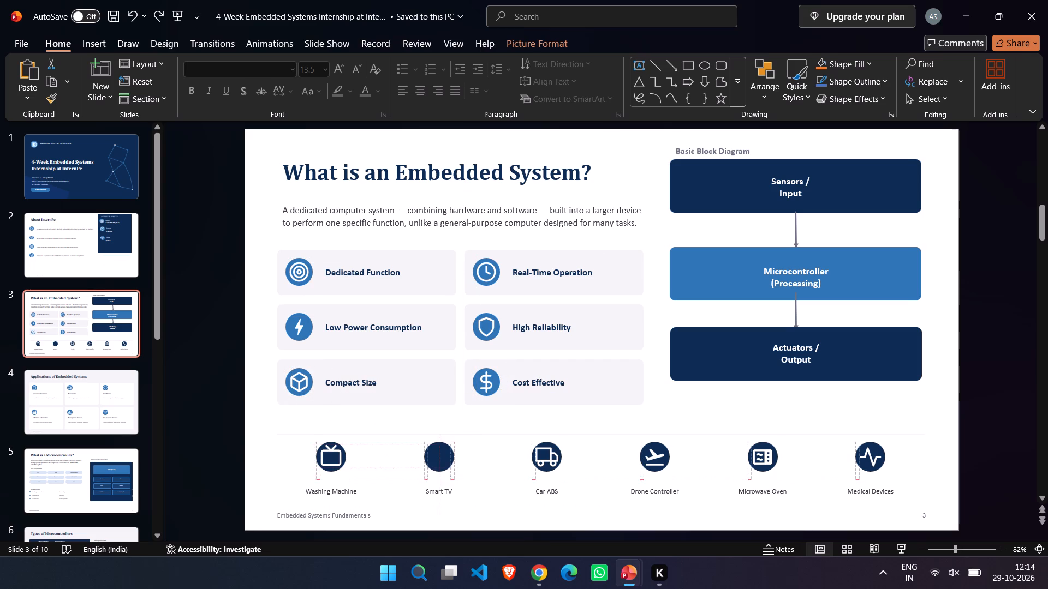
left_click_drag(440, 457, 441, 457)
Move the dark Smart TV circle slightly down, closer to its label.
left_click(441, 457)
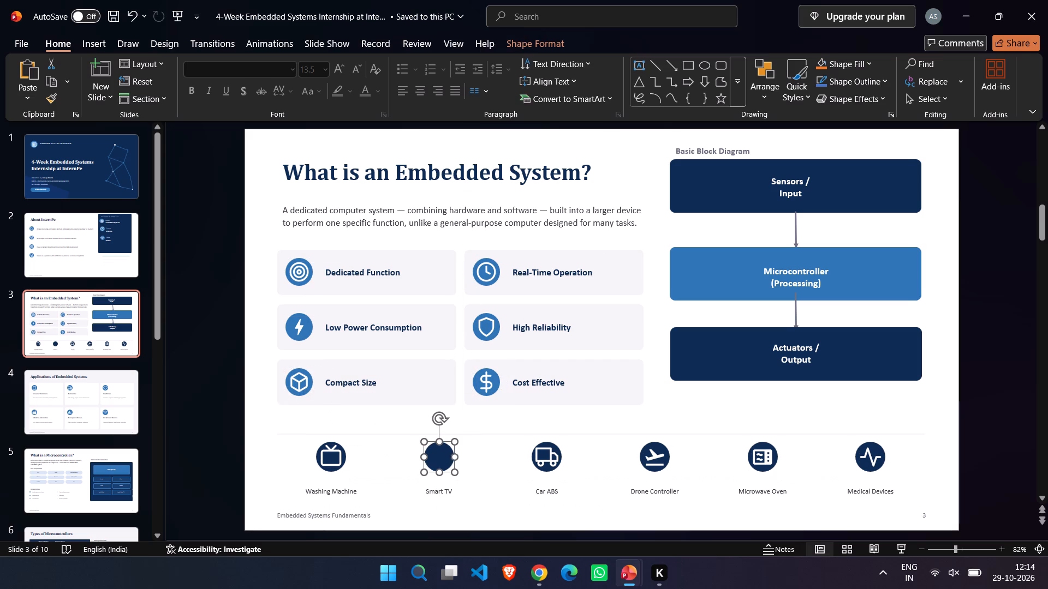
left_click_drag(441, 457, 340, 394)
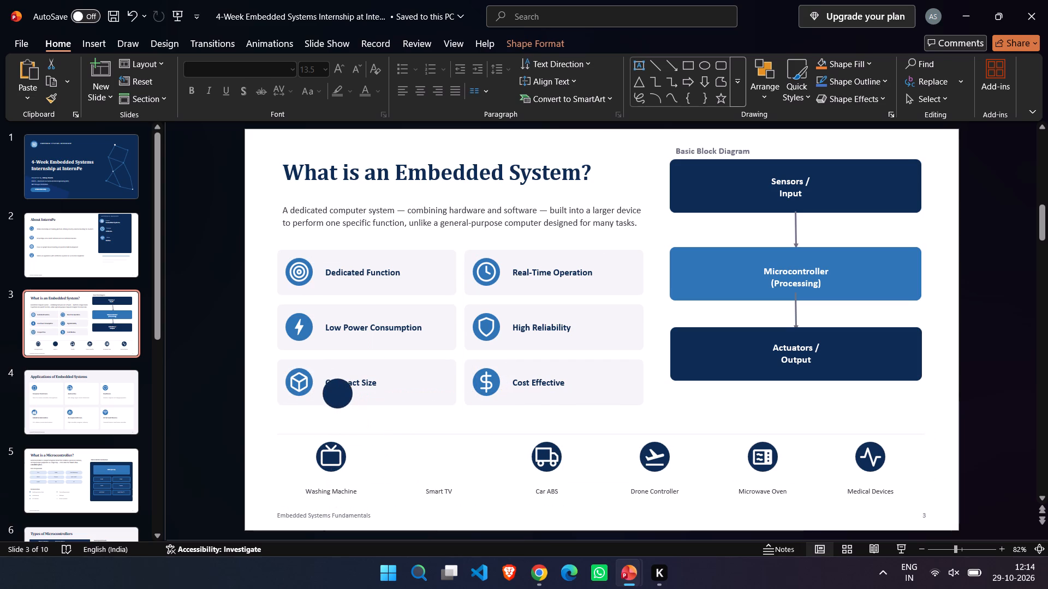
left_click_drag(340, 394, 441, 465)
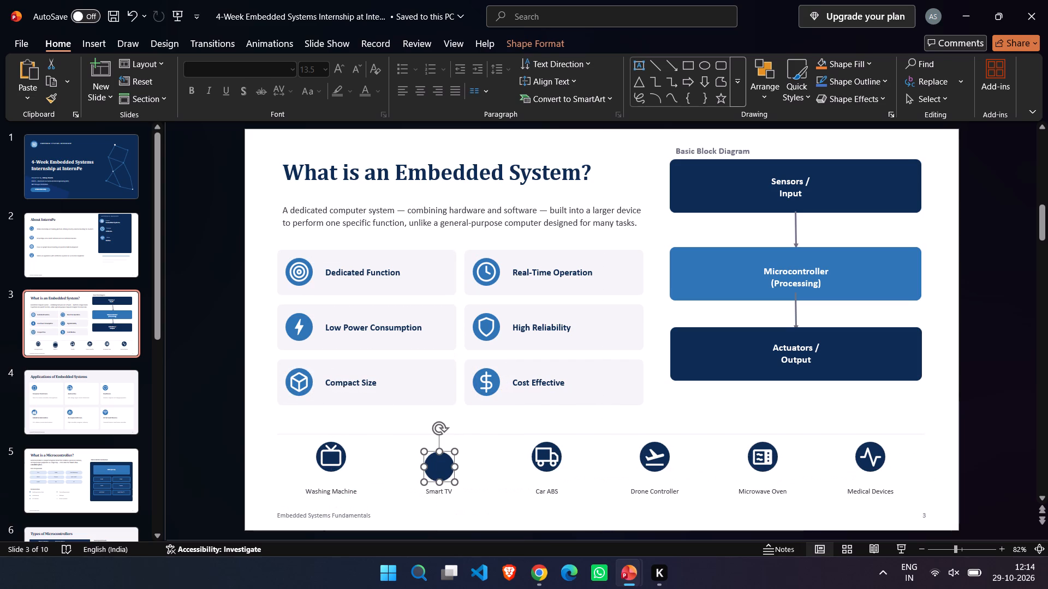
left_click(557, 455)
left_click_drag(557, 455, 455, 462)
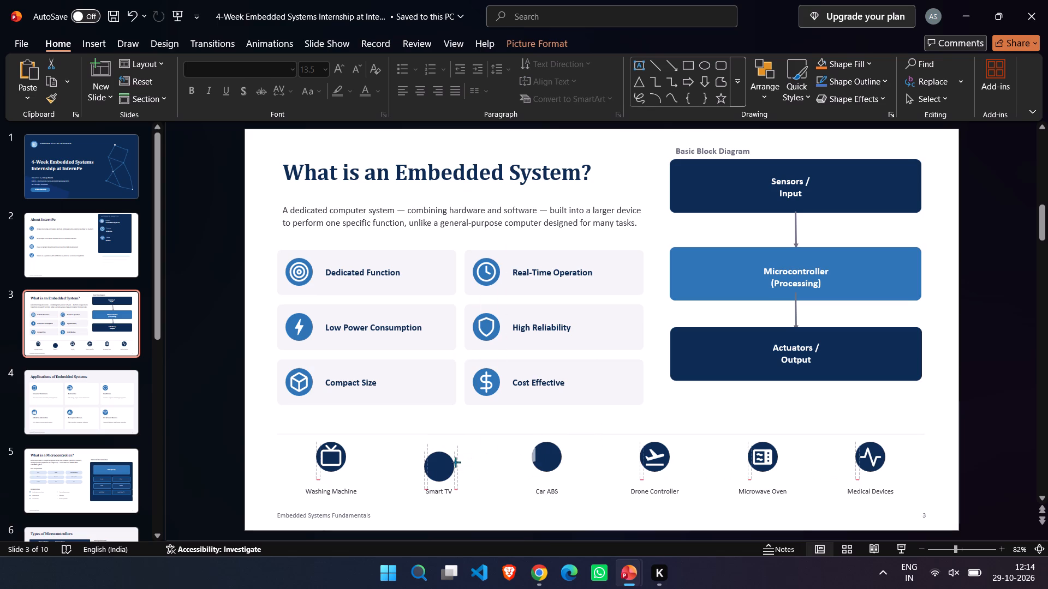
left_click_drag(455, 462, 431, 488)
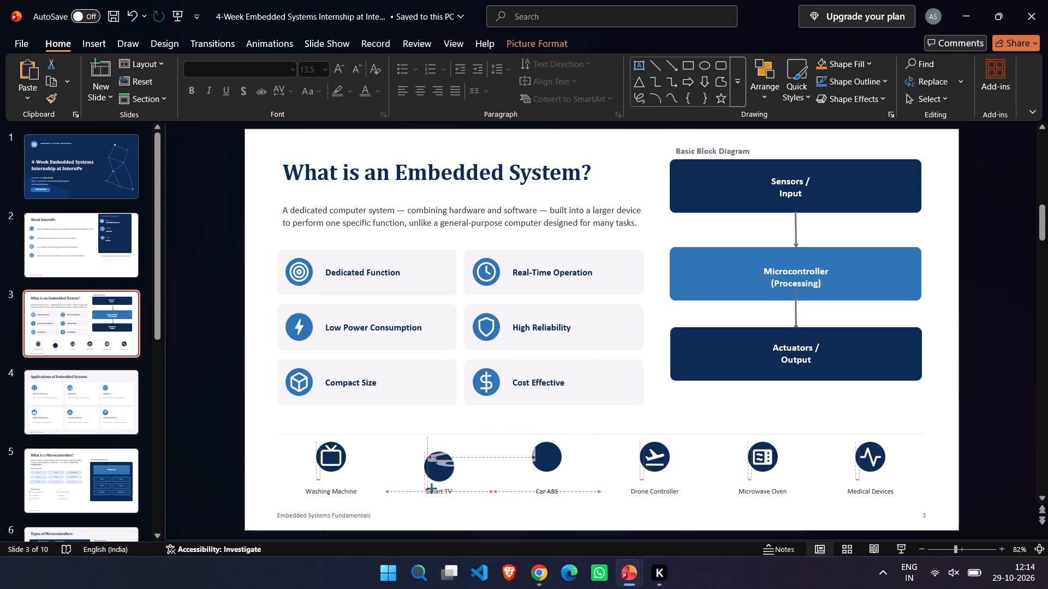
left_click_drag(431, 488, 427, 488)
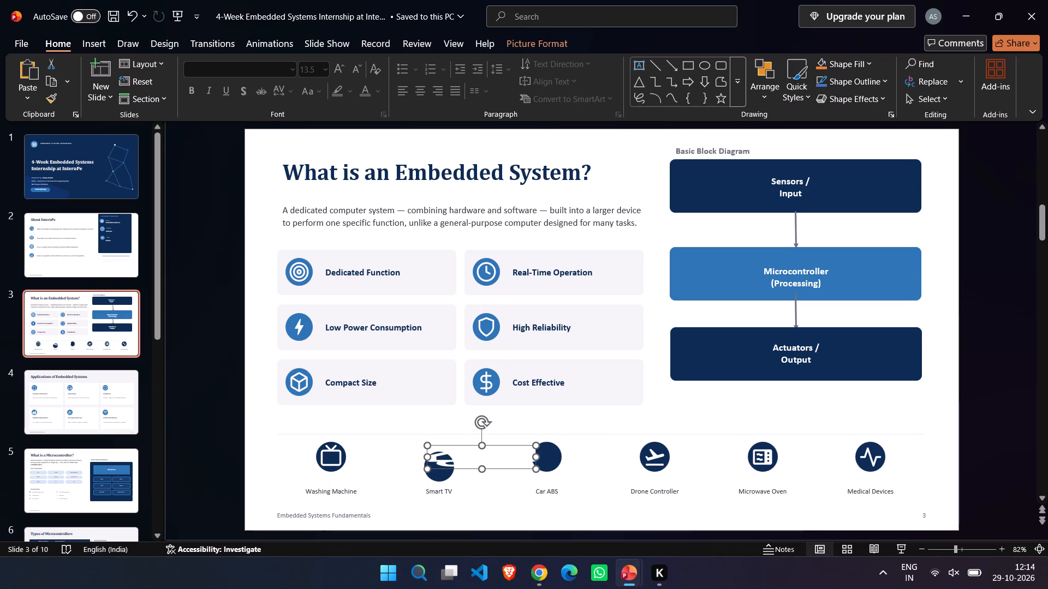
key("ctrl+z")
Move the truck icon from the Car ABS circle onto the dark circle above the Smart TV label.
left_click_drag(551, 453, 443, 465)
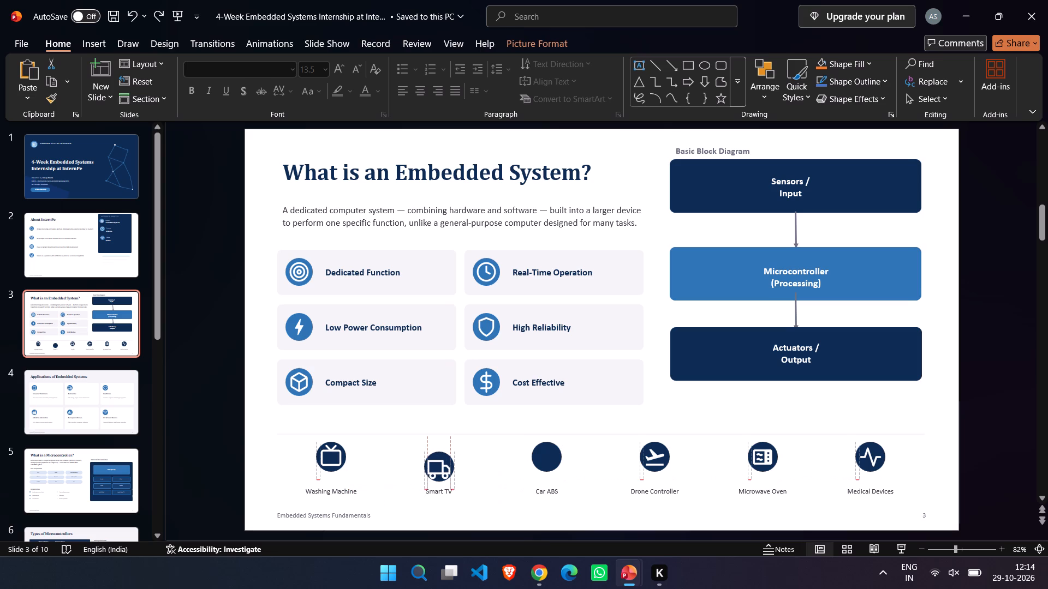
left_click_drag(443, 465, 445, 462)
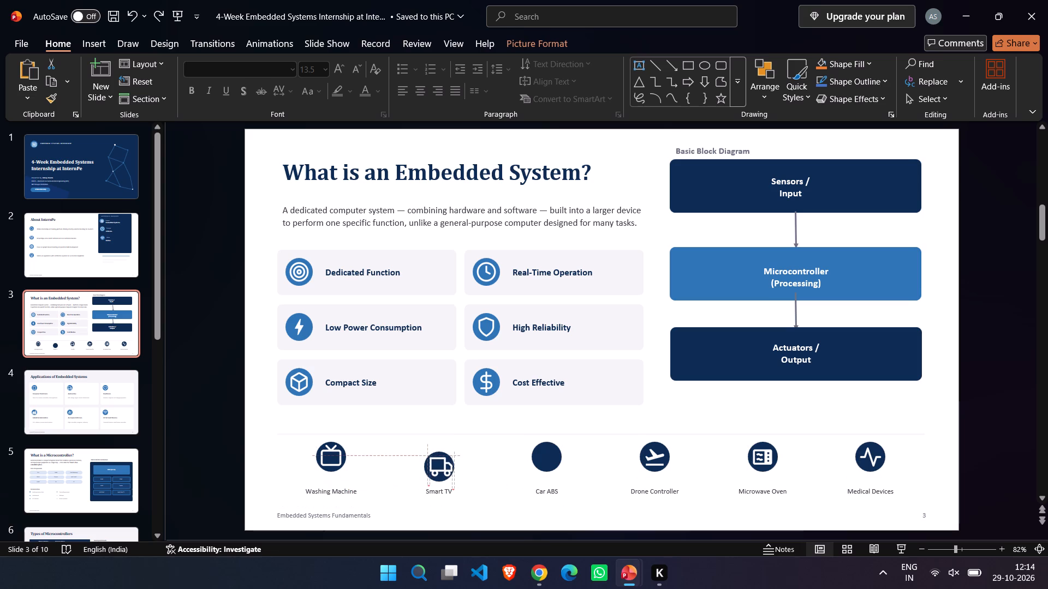
left_click_drag(445, 462, 442, 464)
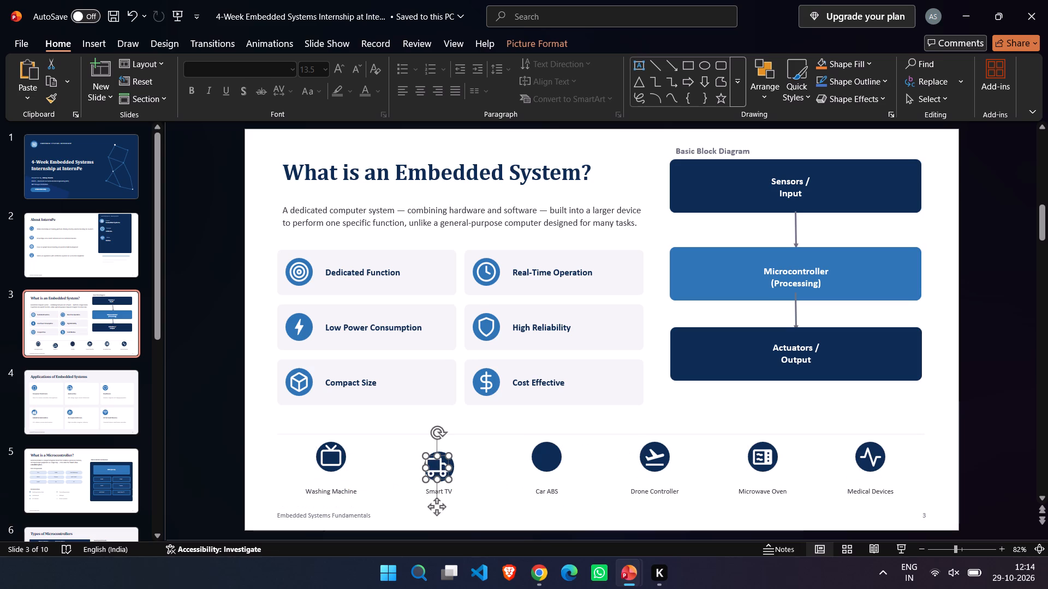
Move the airplane icon from the Drone Controller circle onto the empty circle above the Car ABS label.
left_click_drag(654, 460, 558, 466)
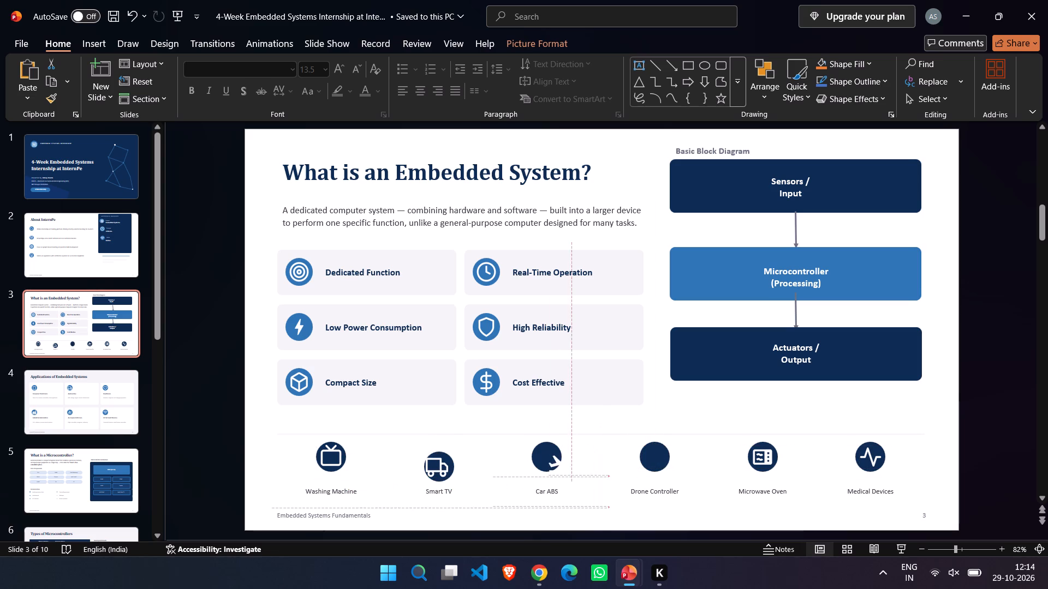
left_click_drag(558, 466, 546, 457)
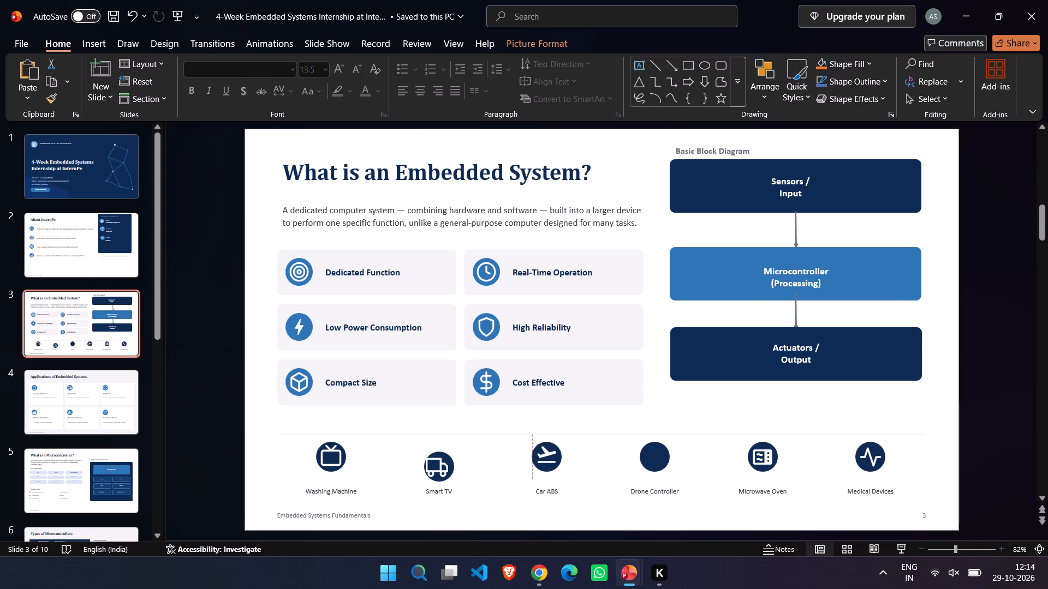
left_click_drag(546, 457, 546, 458)
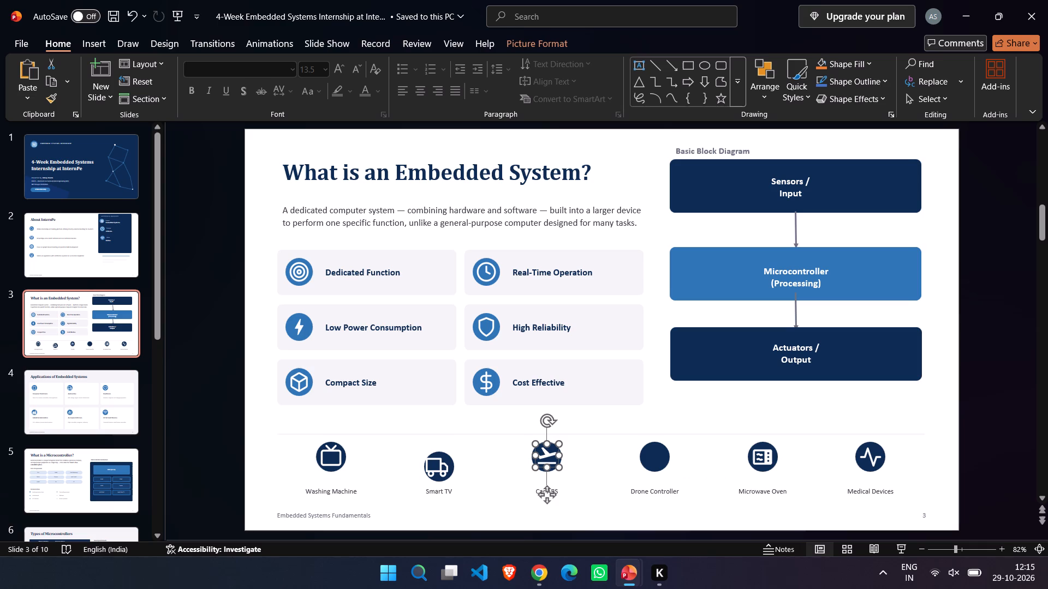
Move the microwave icon off the dark circle above the Microwave Oven label.
left_click(765, 461)
left_click(765, 461)
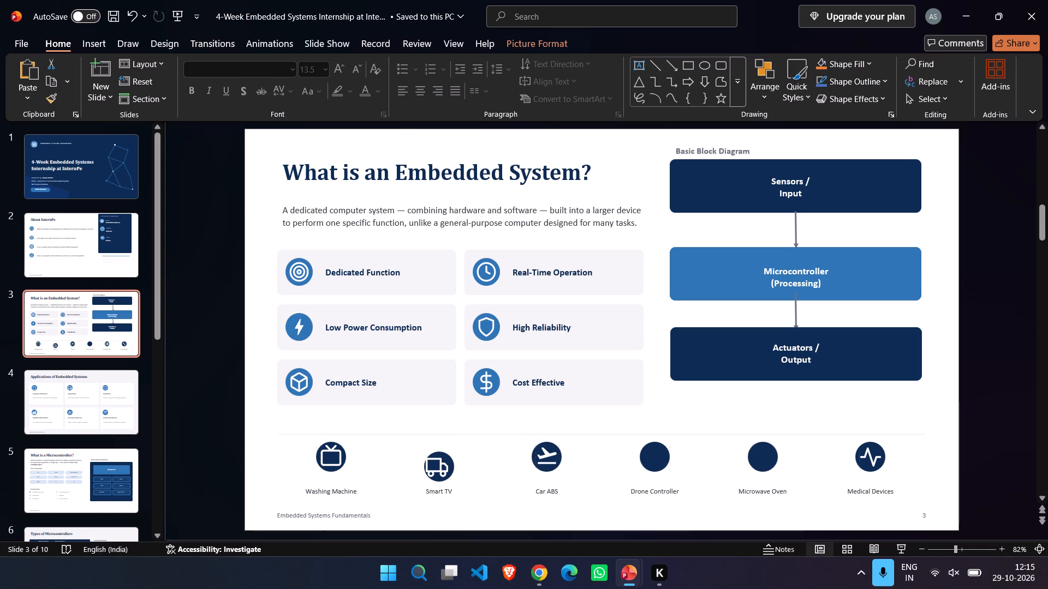
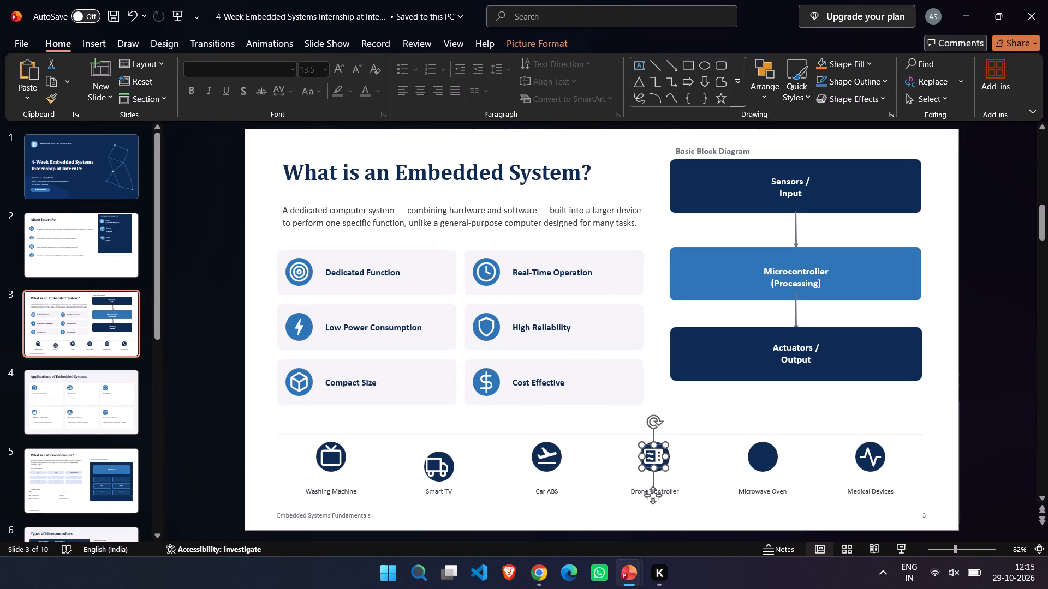
Move the heartbeat icon from the Medical Devices circle onto the empty dark circle above the Microwave Oven label.
left_click(753, 461)
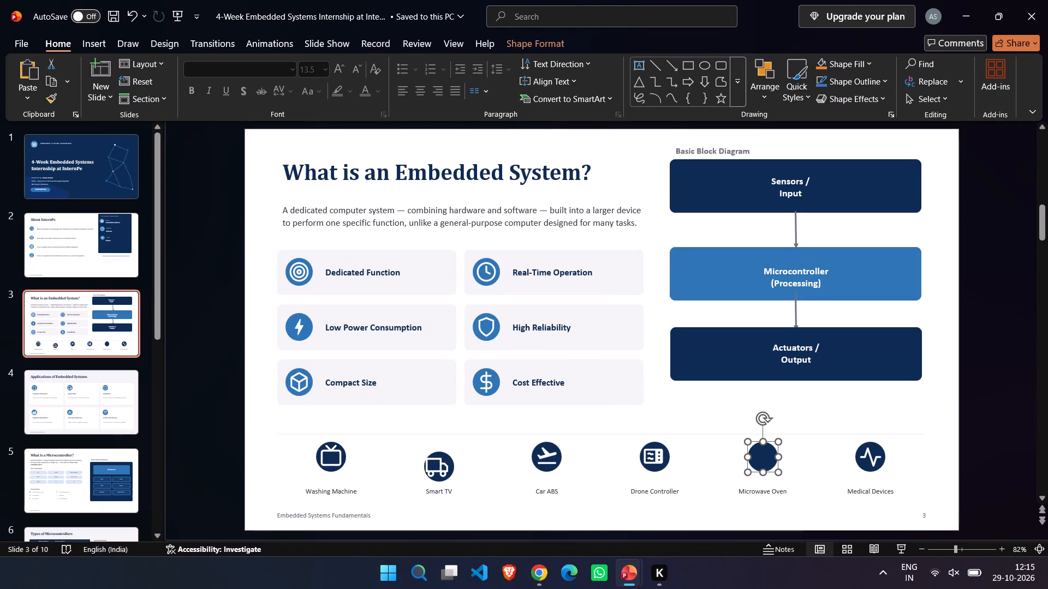
left_click(877, 460)
left_click_drag(877, 460, 833, 456)
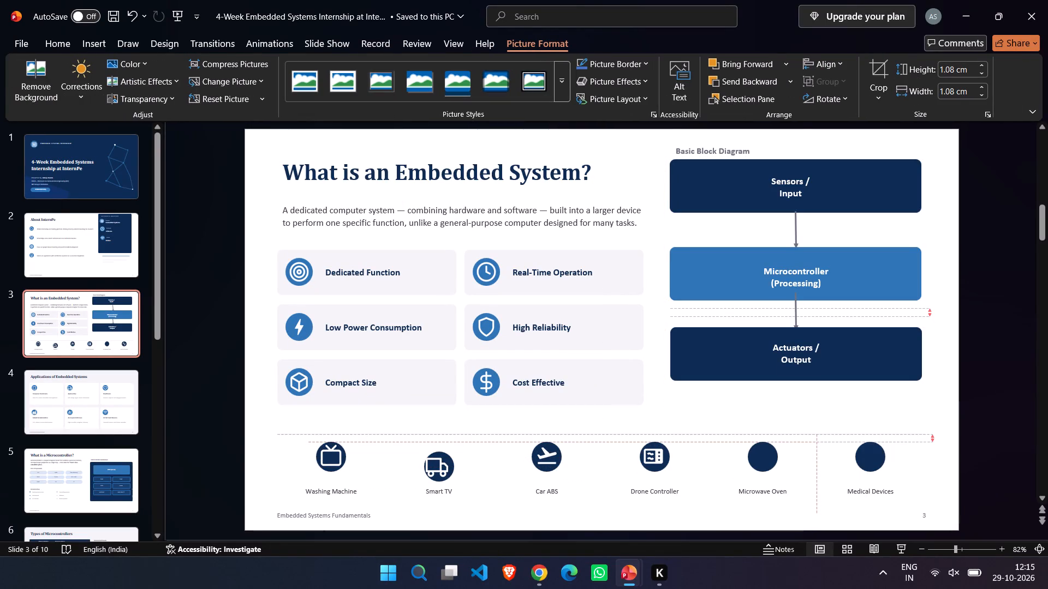
left_click_drag(833, 456, 767, 461)
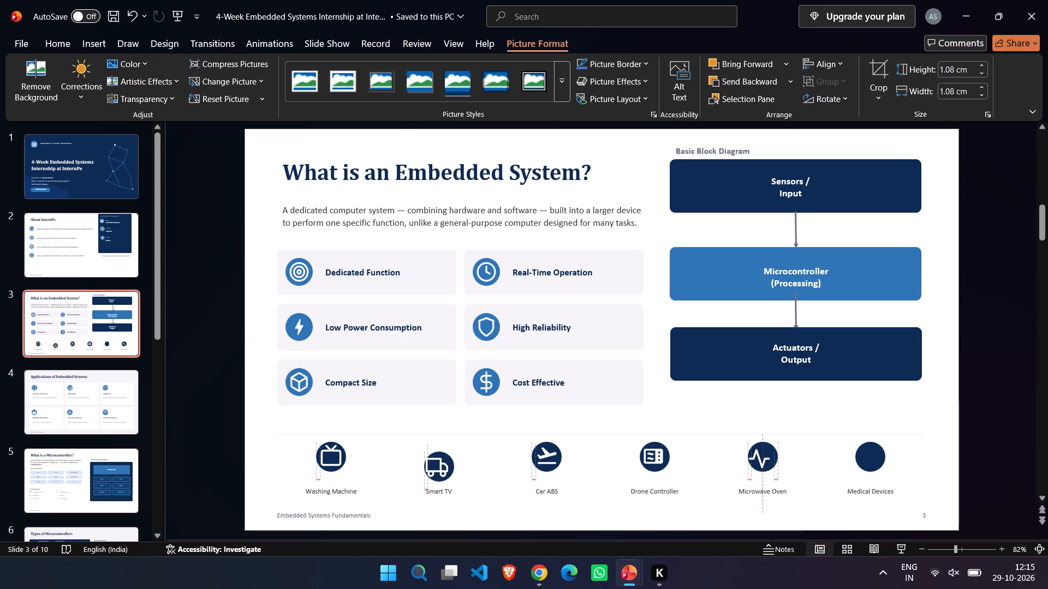
left_click_drag(767, 461, 769, 459)
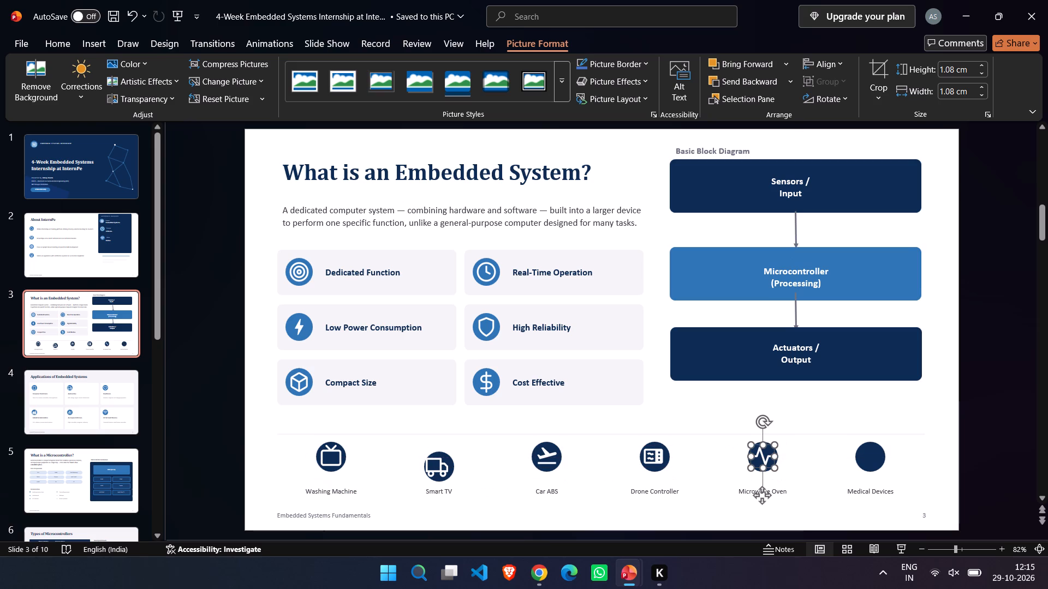
Shift the empty dark circle above the Medical Devices label slightly down, closer to its label.
left_click(878, 461)
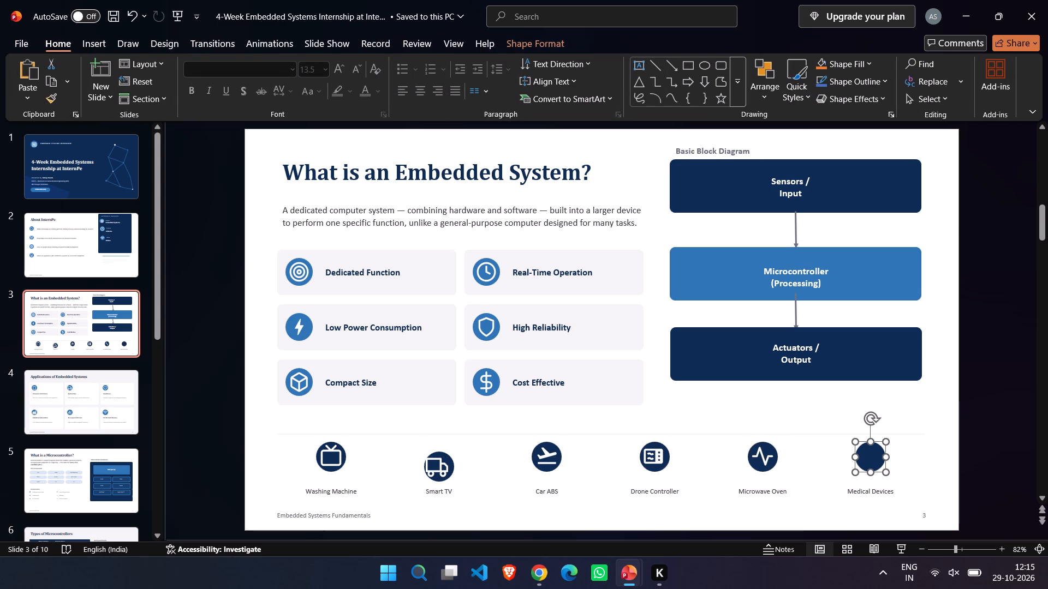
left_click(878, 461)
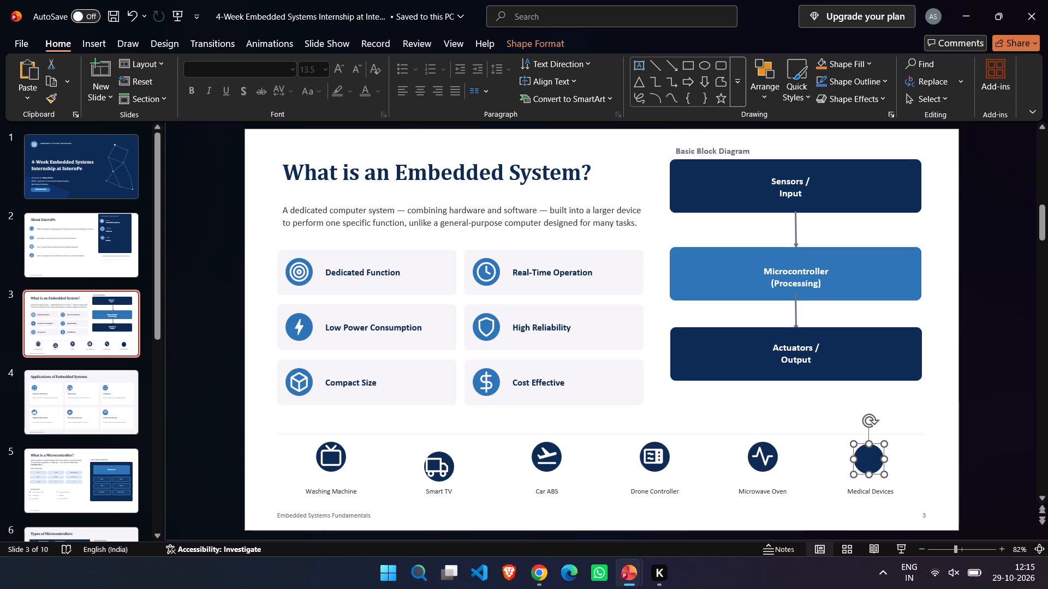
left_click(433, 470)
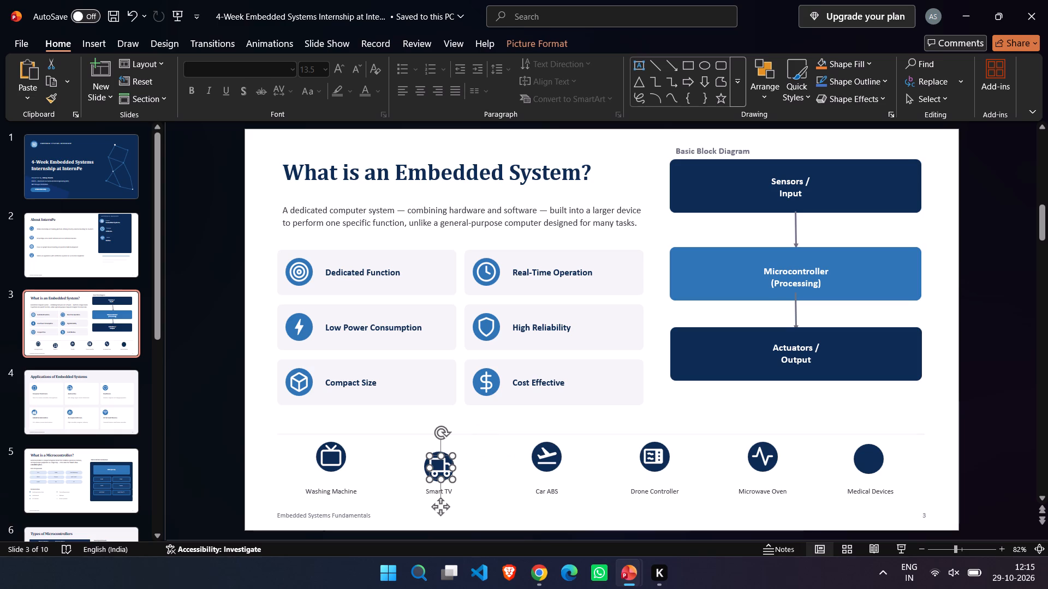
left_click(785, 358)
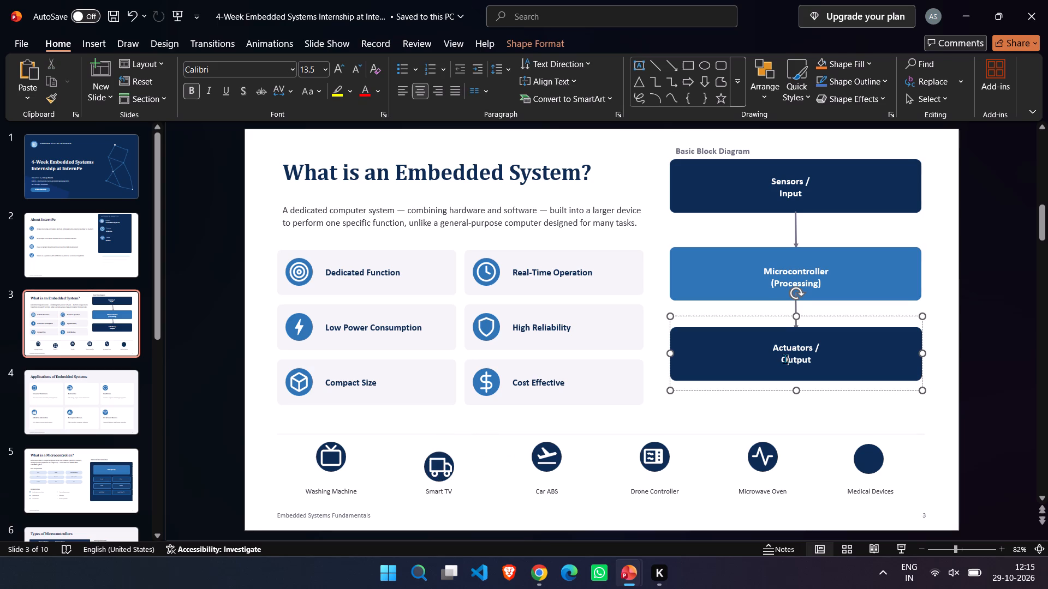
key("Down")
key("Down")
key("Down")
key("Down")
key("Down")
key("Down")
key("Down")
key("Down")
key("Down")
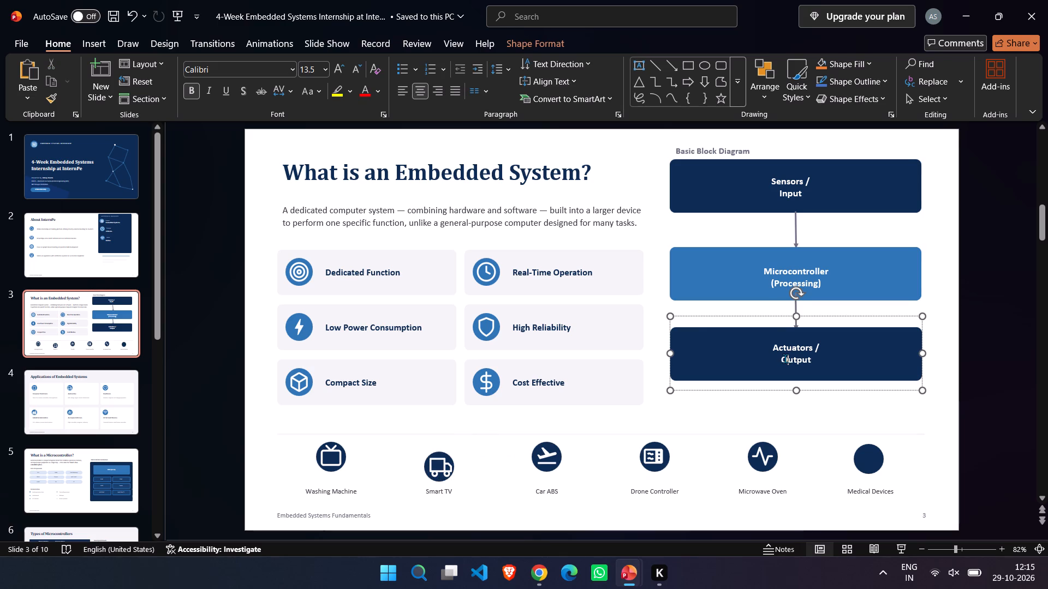
On slide 4, reduce the height of the phone icon on the Consumer Electronics card.
left_click(128, 402)
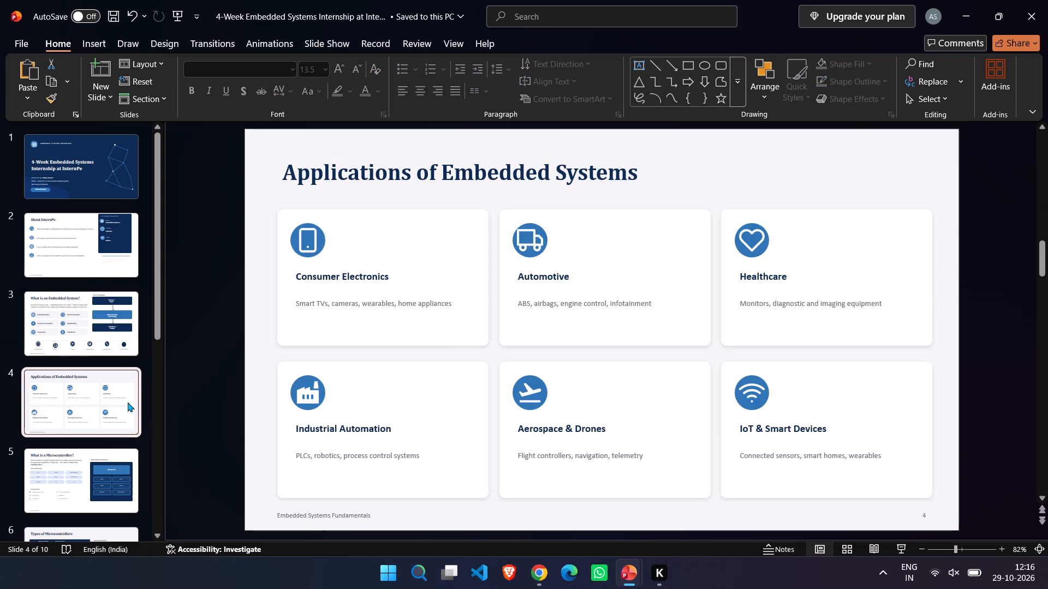
left_click(311, 251)
left_click_drag(311, 251, 481, 237)
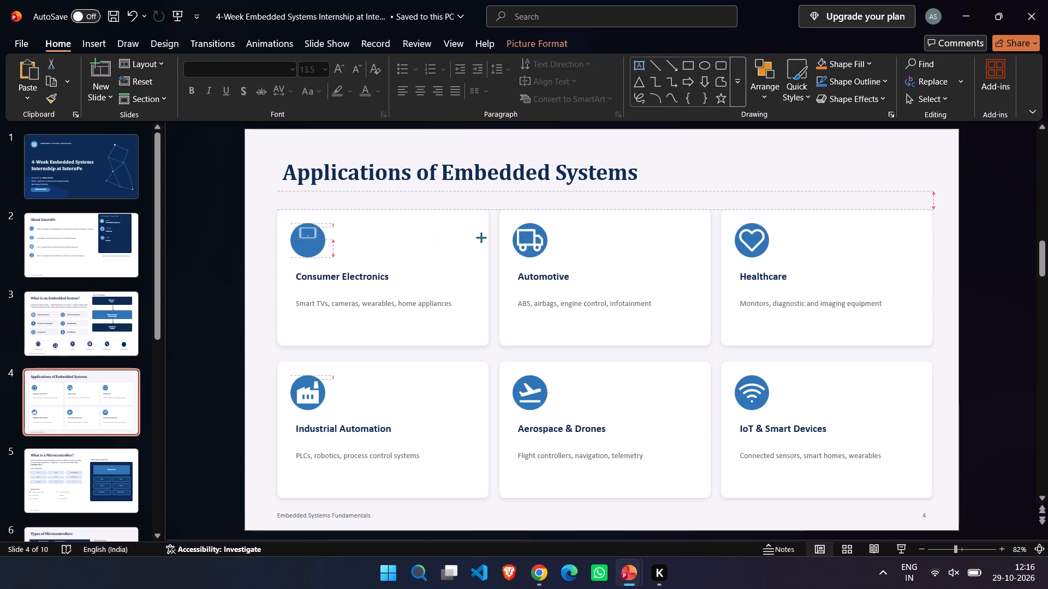
left_click_drag(481, 237, 461, 245)
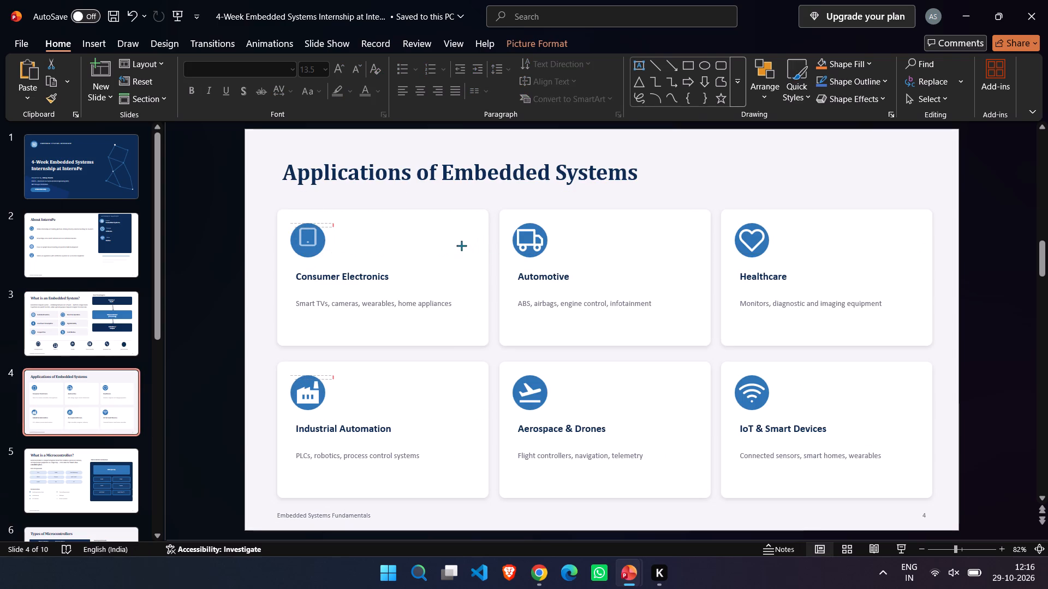
left_click_drag(461, 245, 461, 247)
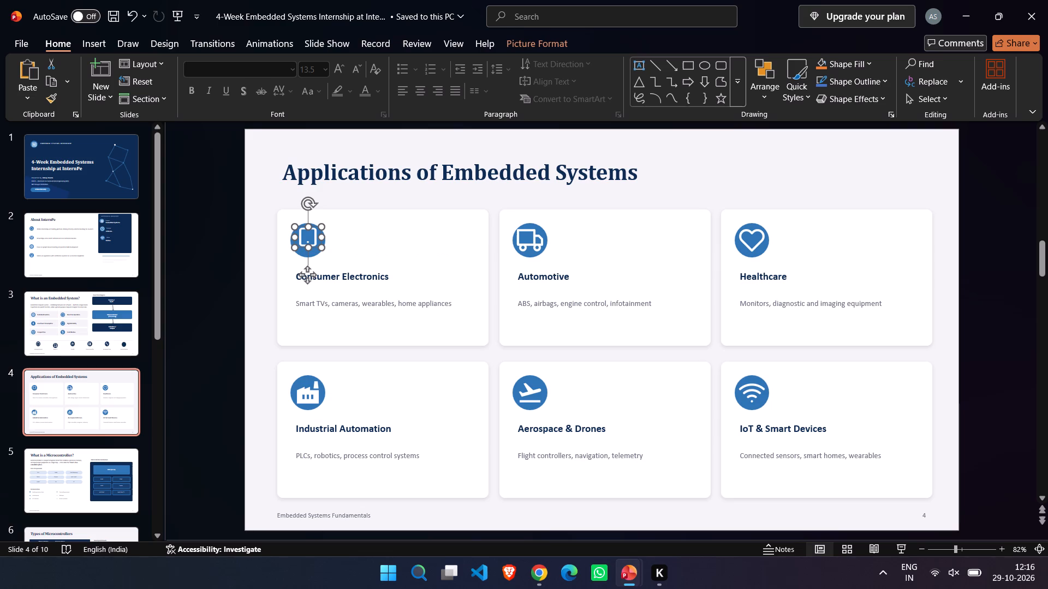
Move the phone icon off the Consumer Electronics circle onto the slide title, over the word Embedded.
left_click_drag(302, 244, 523, 251)
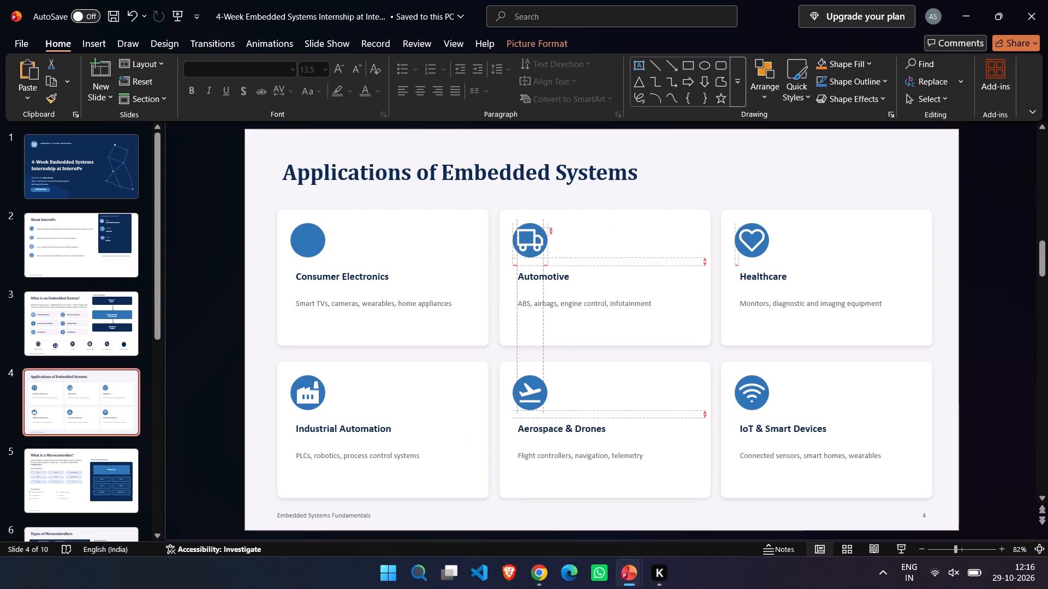
left_click_drag(523, 251, 537, 178)
Move the truck icon from the Automotive circle onto the empty Consumer Electronics circle.
left_click_drag(531, 241, 414, 220)
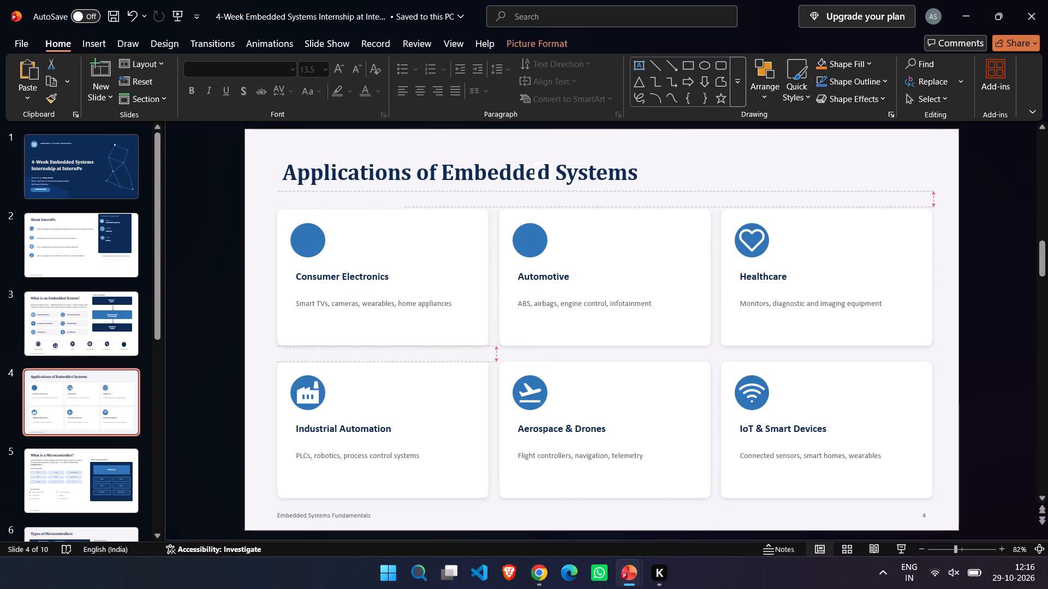
left_click_drag(414, 220, 309, 241)
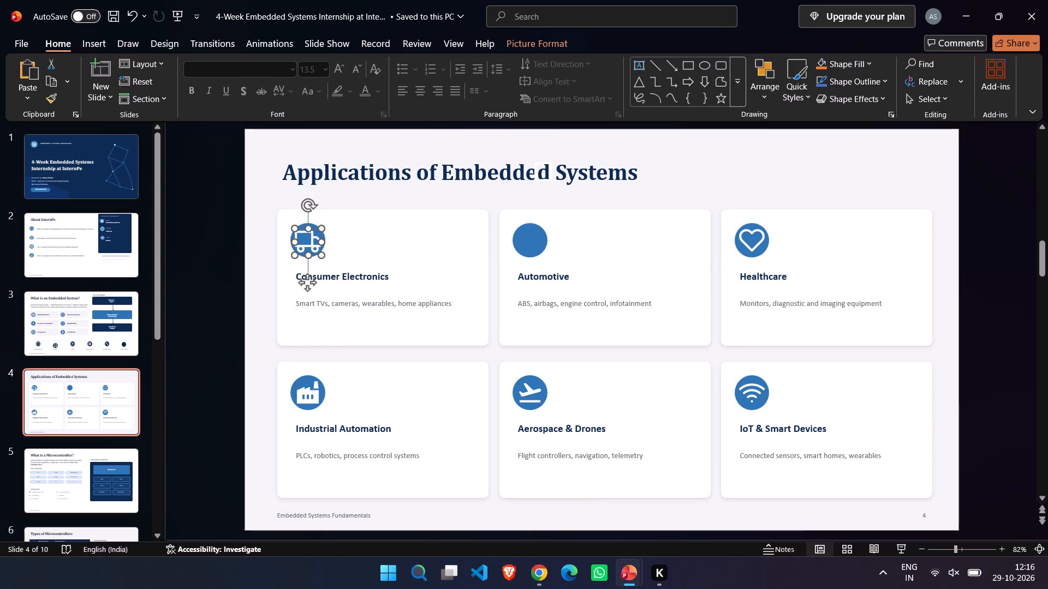
Move the phone icon from the slide title onto the empty Automotive circle.
left_click_drag(540, 171, 531, 243)
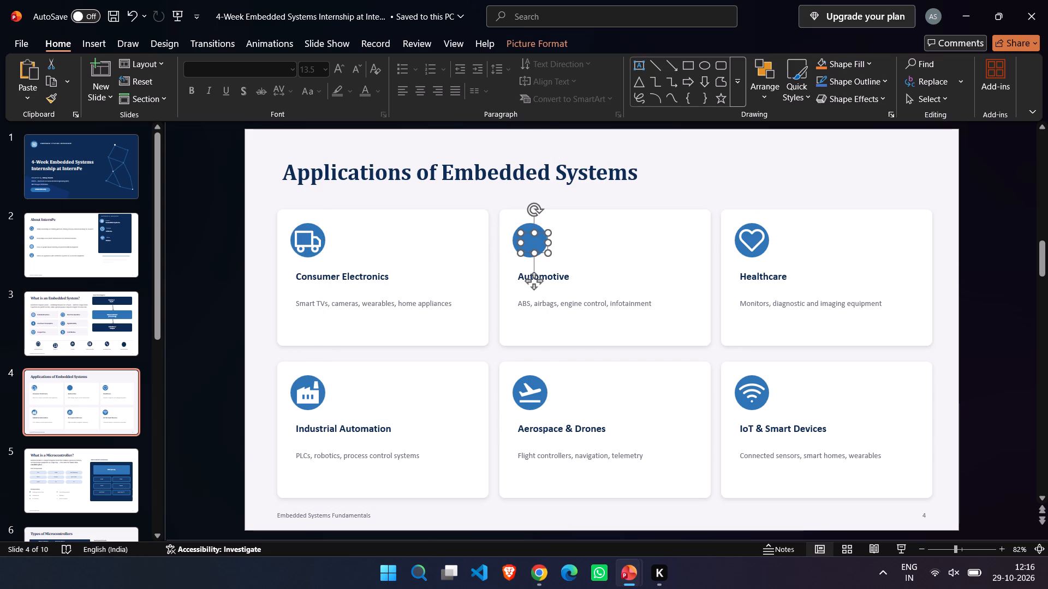
Move the heart icon from the Healthcare circle onto the Automotive circle.
left_click(752, 242)
left_click_drag(752, 242, 530, 245)
Move the factory icon from the Industrial Automation circle onto the empty Healthcare circle.
left_click(308, 398)
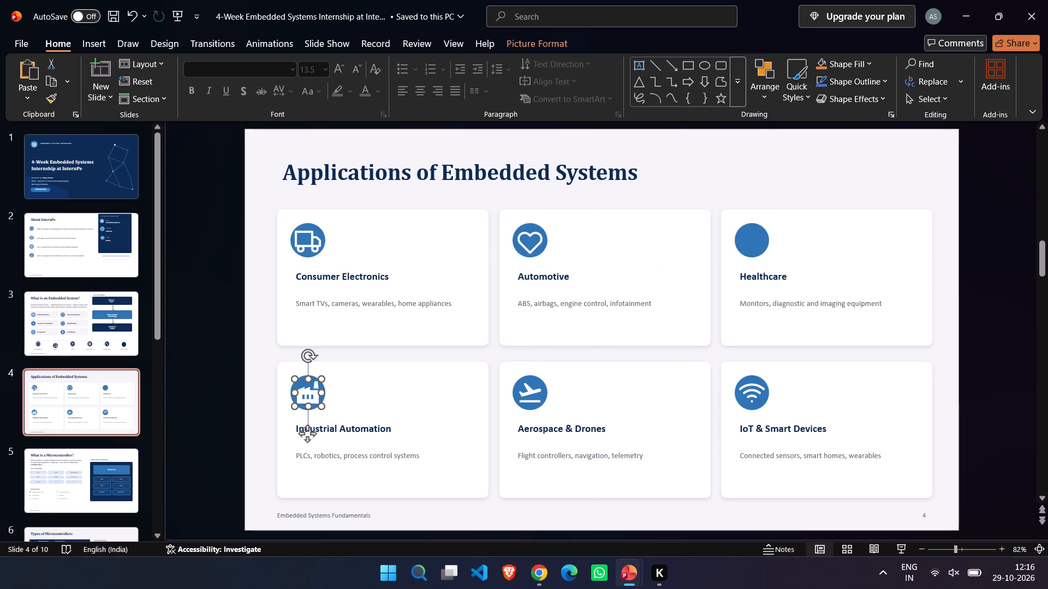
Move the factory icon from the Industrial Automation circle onto the centre of the empty Healthcare circle.
left_click_drag(308, 398, 683, 294)
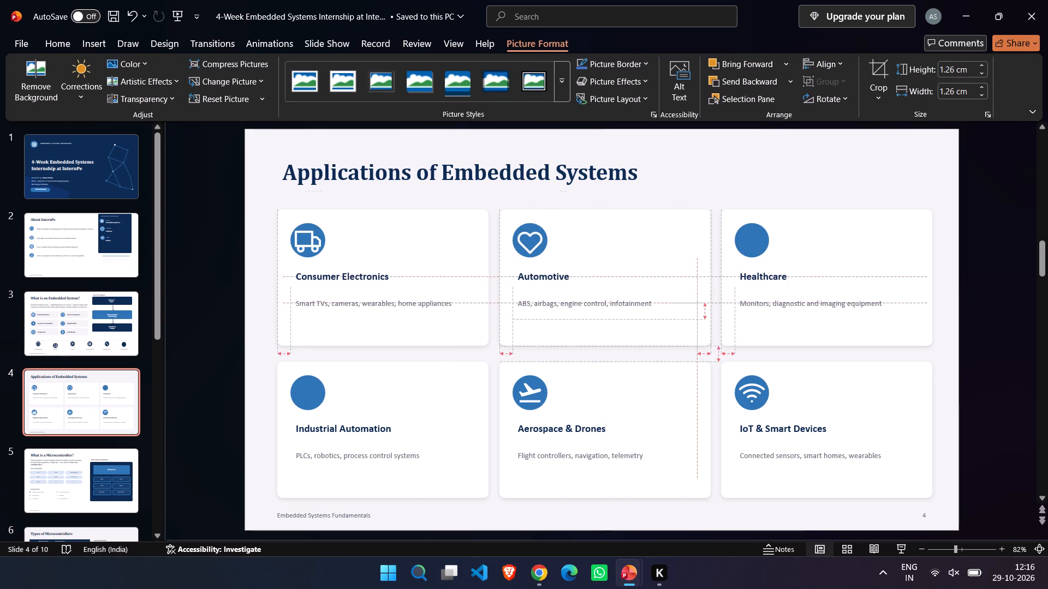
left_click_drag(683, 294, 756, 246)
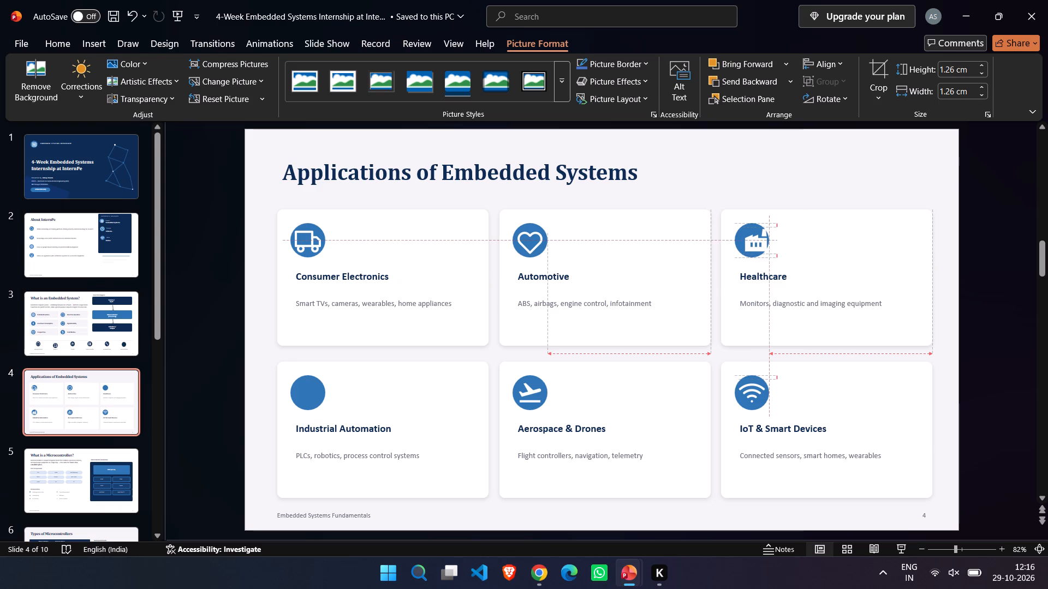
left_click_drag(756, 246, 752, 242)
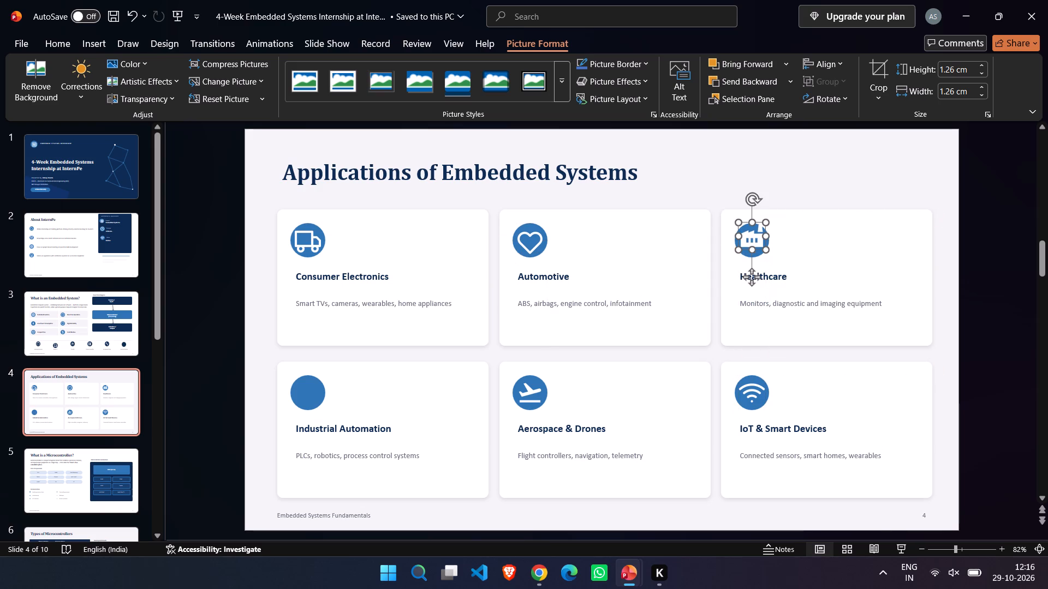
Move the airplane icon from the Aerospace & Drones circle onto the empty Industrial Automation circle.
left_click(537, 389)
left_click_drag(537, 389, 343, 381)
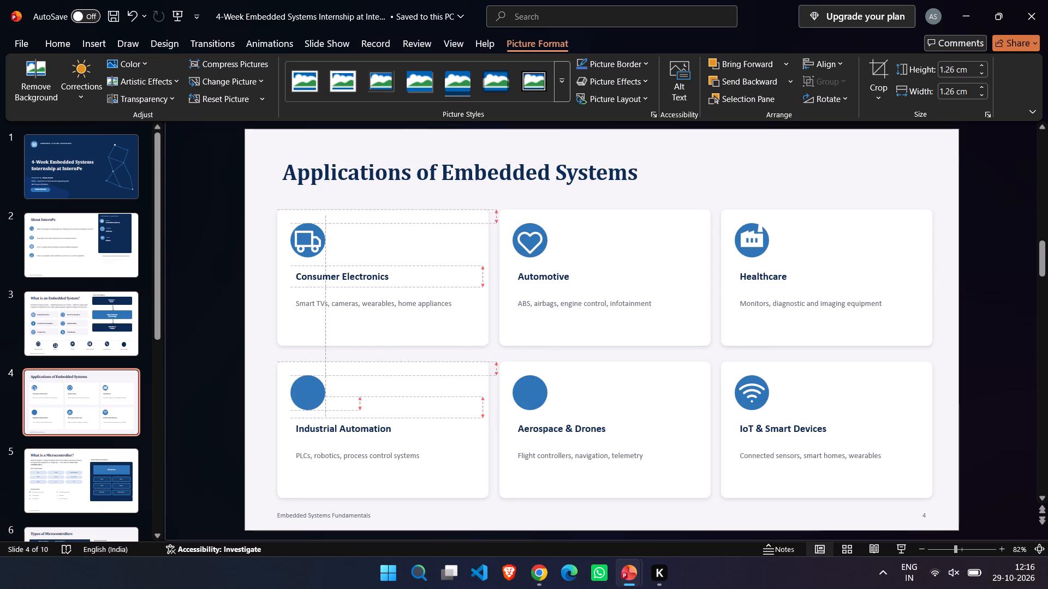
left_click_drag(343, 381, 314, 389)
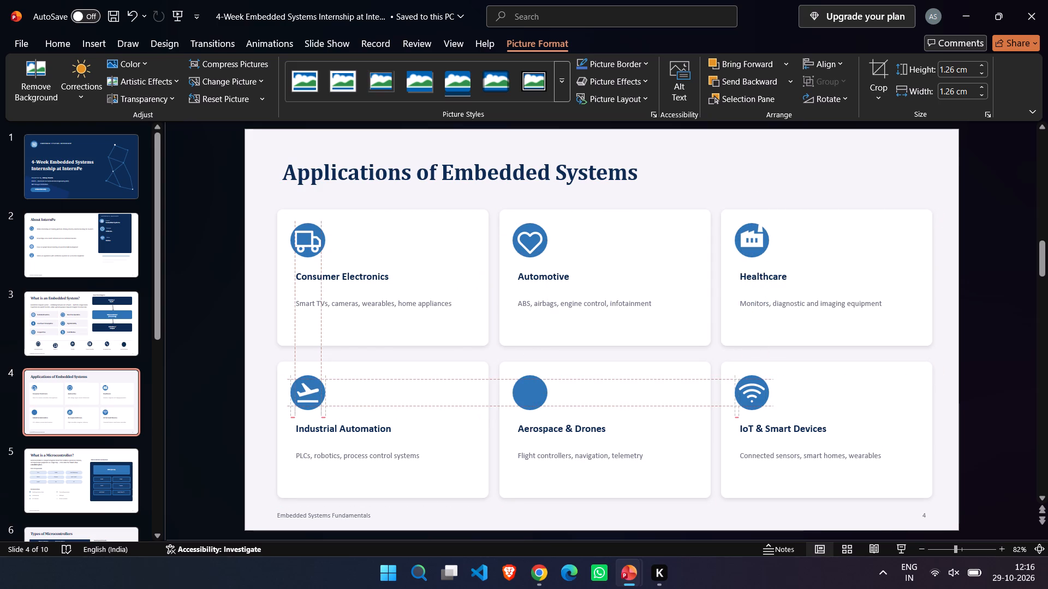
left_click_drag(314, 389, 314, 389)
Move the Wi-Fi icon from the IoT & Smart Devices circle onto the empty Aerospace & Drones circle.
left_click(764, 396)
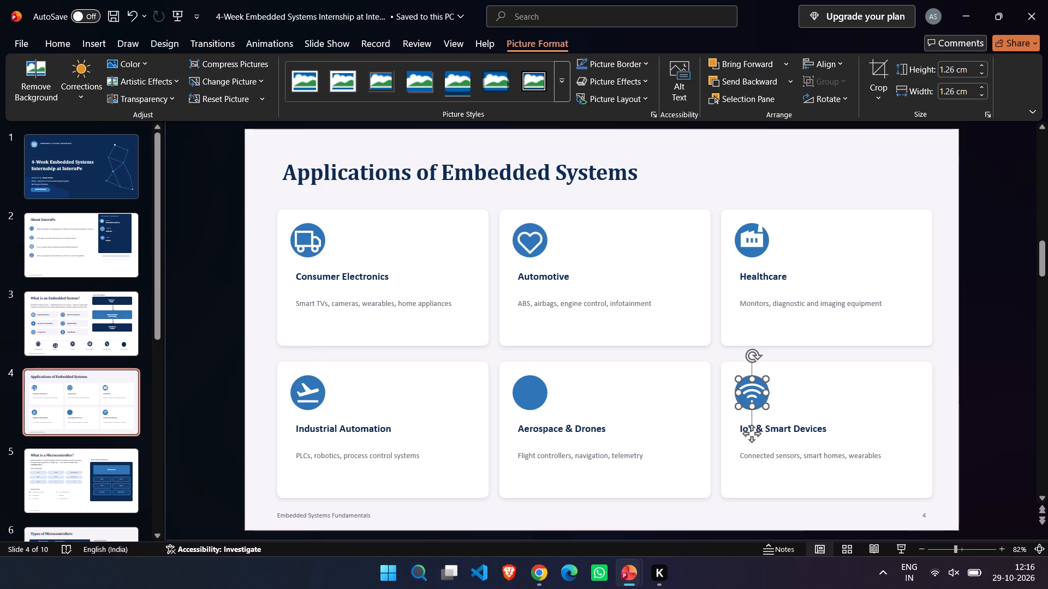
left_click_drag(764, 396, 558, 400)
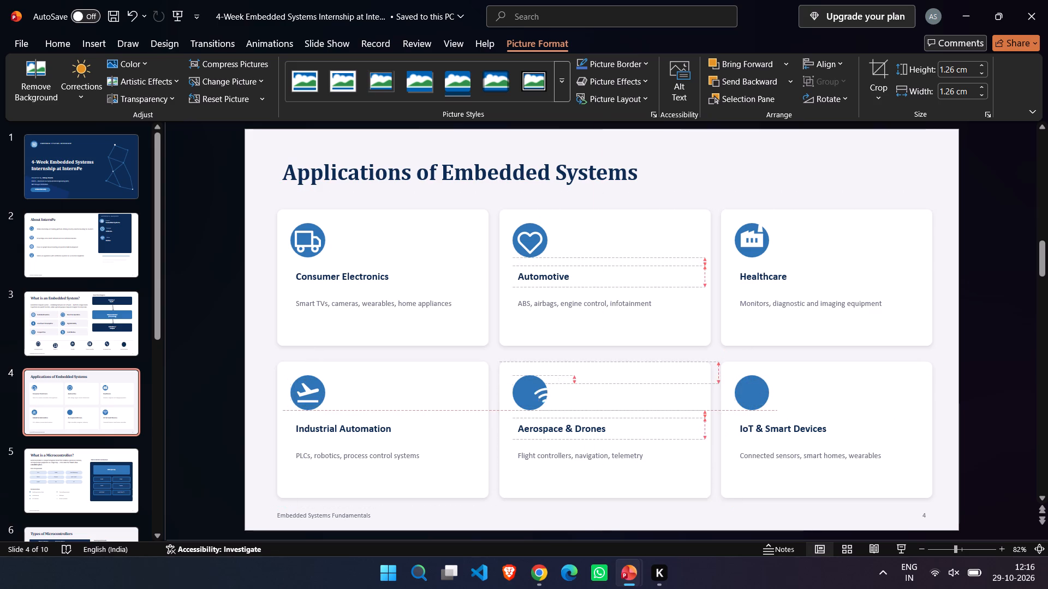
left_click_drag(558, 400, 541, 395)
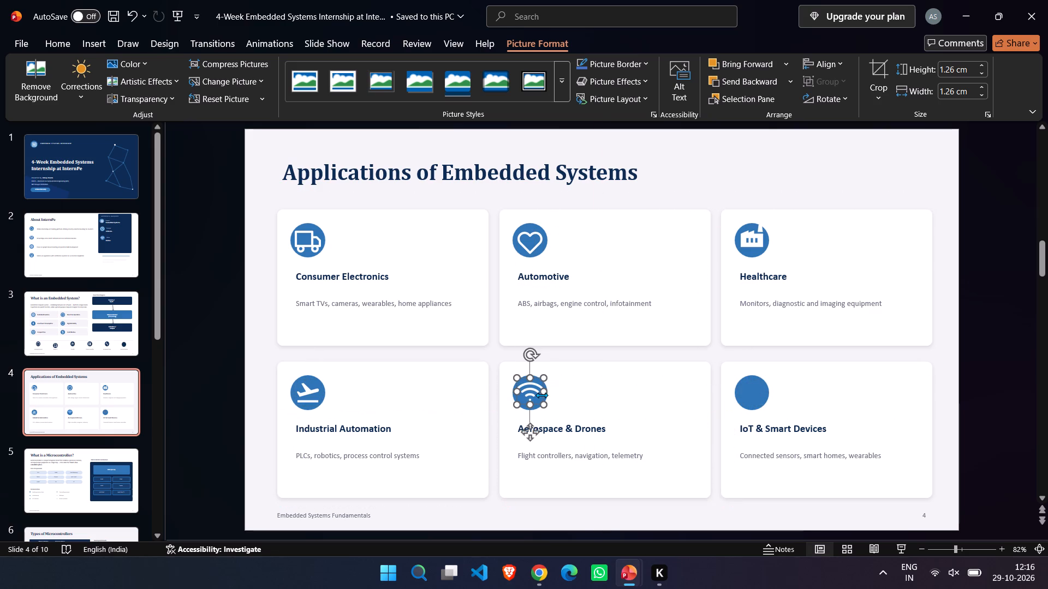
Move the empty blue circle out of the IoT & Smart Devices card to beside the Automotive card's description.
left_click_drag(758, 394, 721, 347)
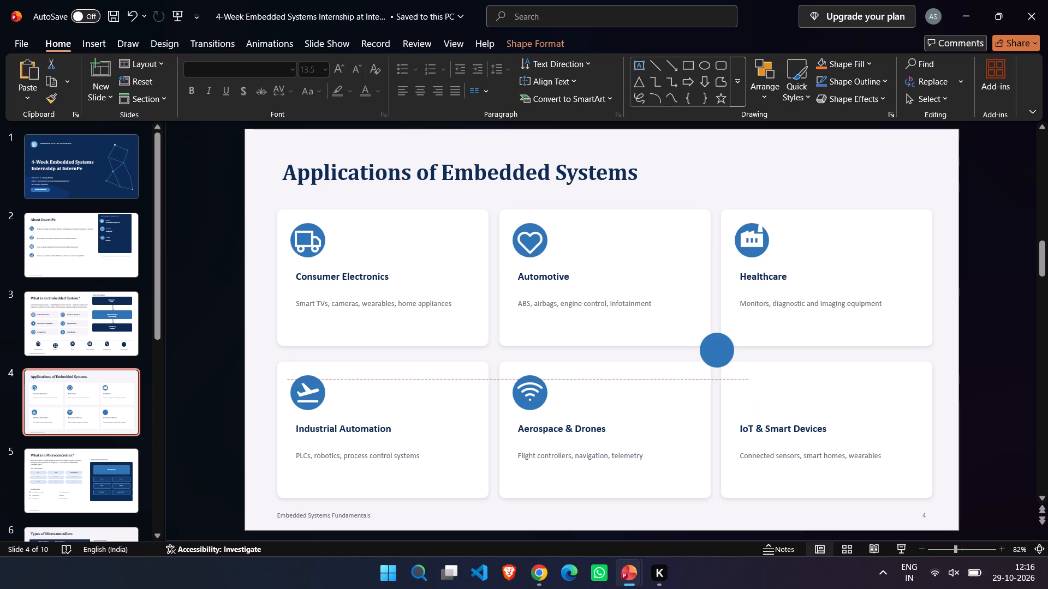
left_click_drag(721, 347, 687, 294)
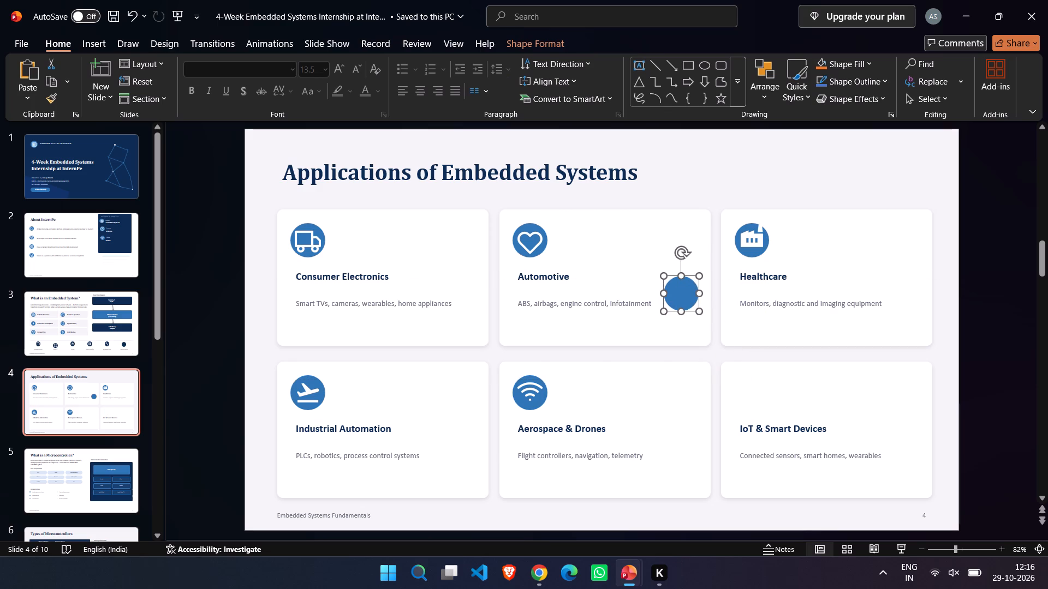
Open the IoT & Smart Devices card's heading text for editing.
left_click(764, 412)
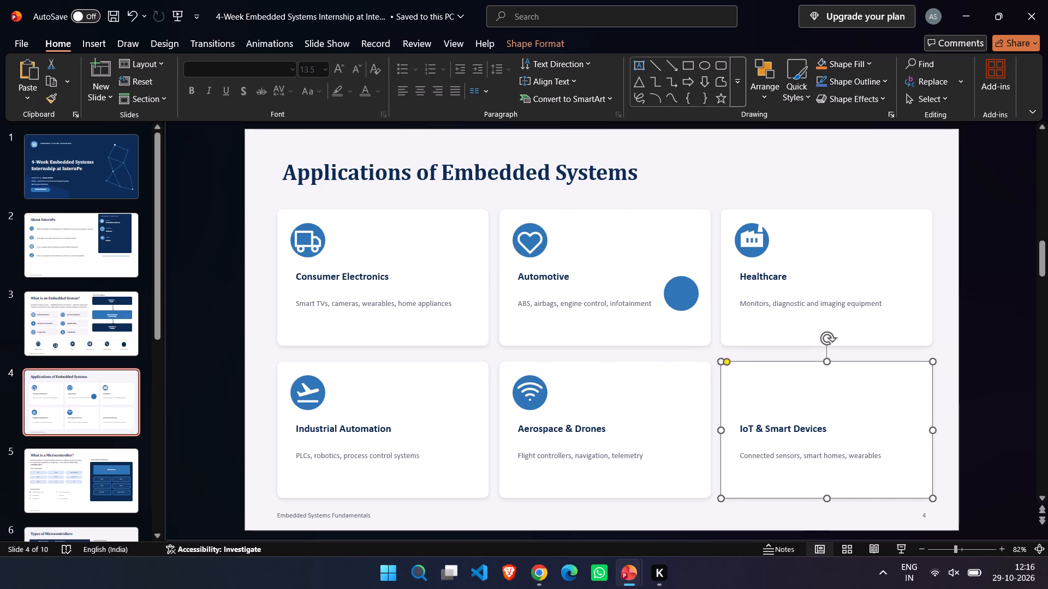
left_click(827, 429)
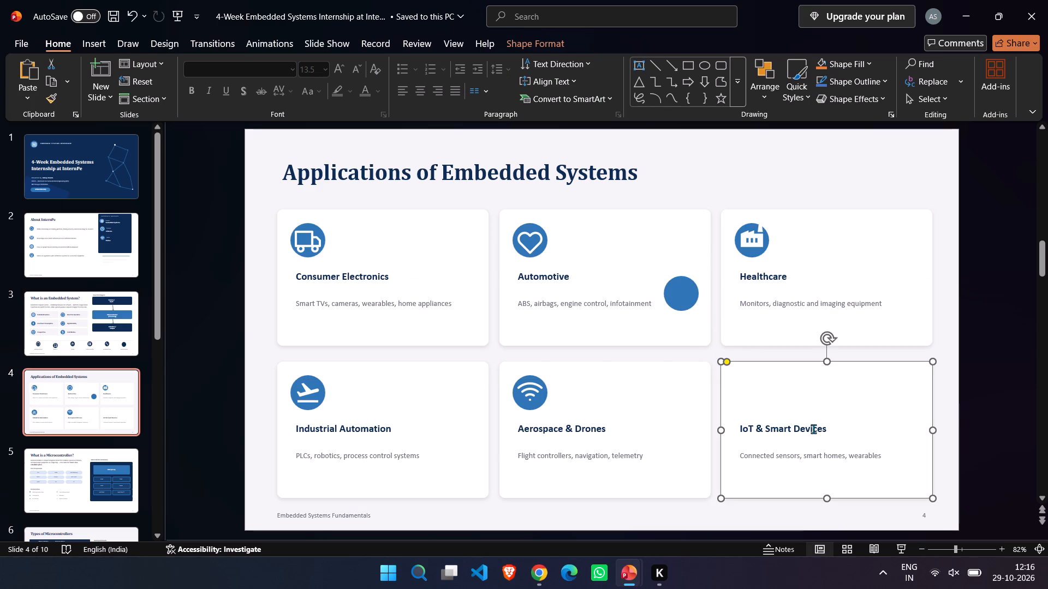
double_click(813, 429)
left_click(830, 430)
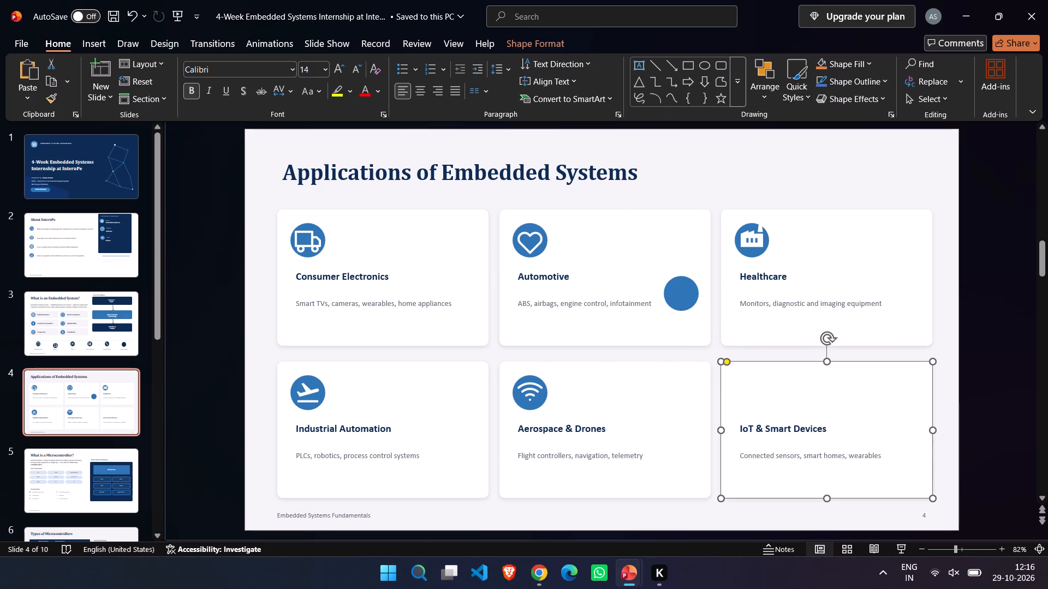
Retype the IoT & Smart Devices card heading as "Iot & smart devices".
left_click(819, 428)
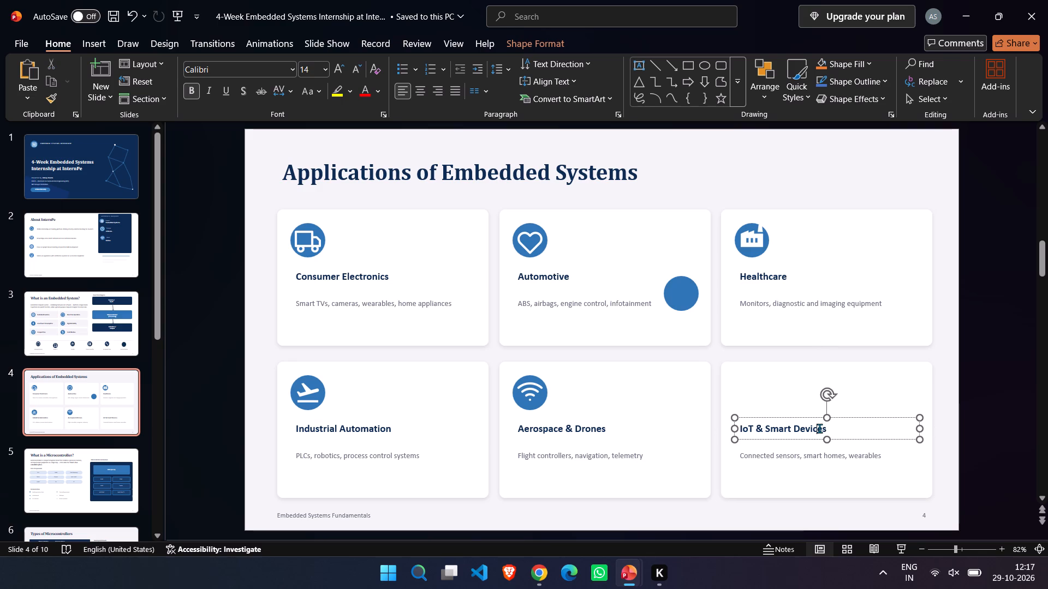
key("Right")
key("Right")
key("BackSpace")
key("BackSpace")
key("BackSpace")
key("BackSpace")
key("BackSpace")
key("BackSpace")
key("BackSpace")
key("BackSpace")
key("BackSpace")
key("BackSpace")
key("BackSpace")
key("BackSpace")
key("BackSpace")
key("BackSpace")
key("BackSpace")
key("BackSpace")
key("BackSpace")
key("BackSpace")
key("BackSpace")
type("Iot")
key("space")
type("&")
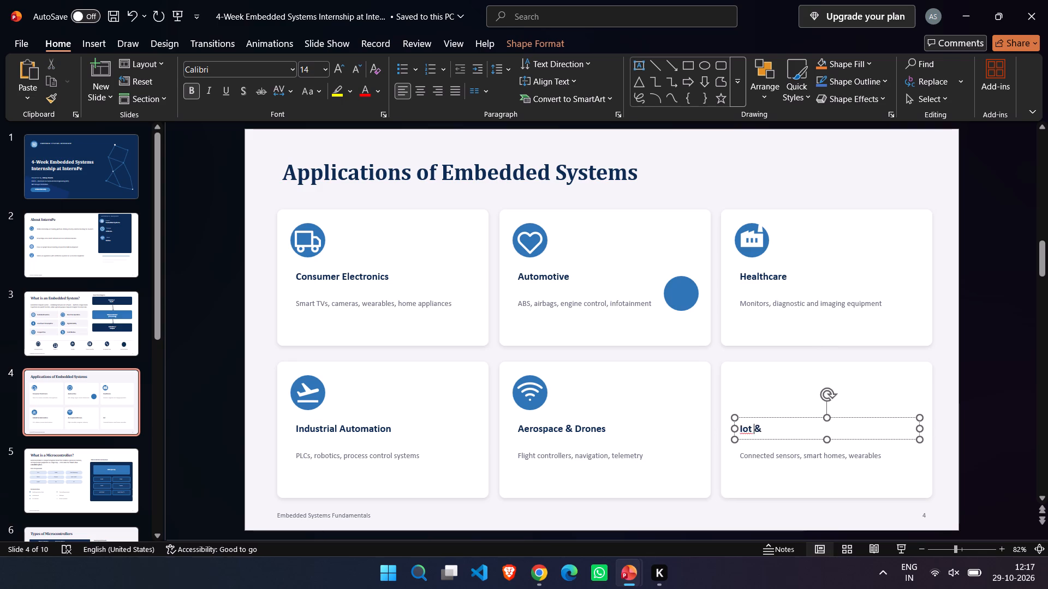
key("space")
type("smart")
key("space")
type("devices")
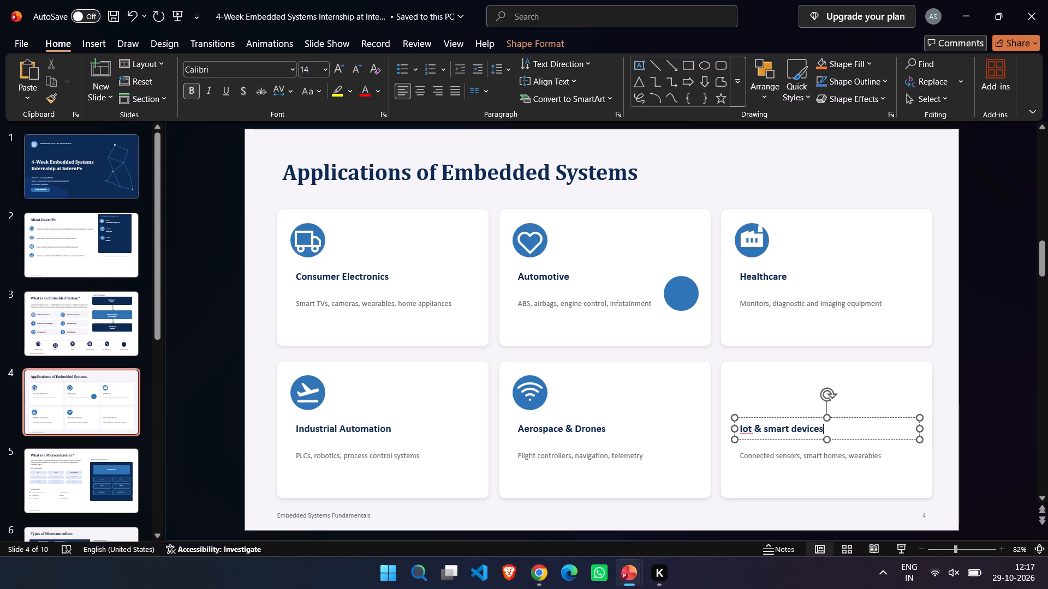
Clear the heading of the card with the Wi-Fi icon and retype it as "Aerospace & Drones".
left_click(596, 425)
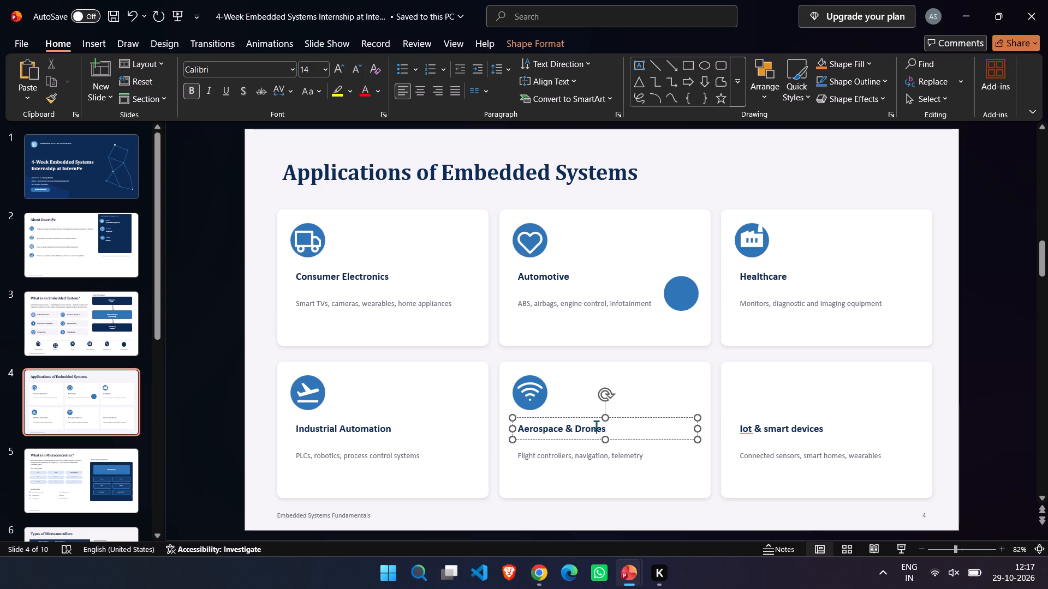
left_click(610, 426)
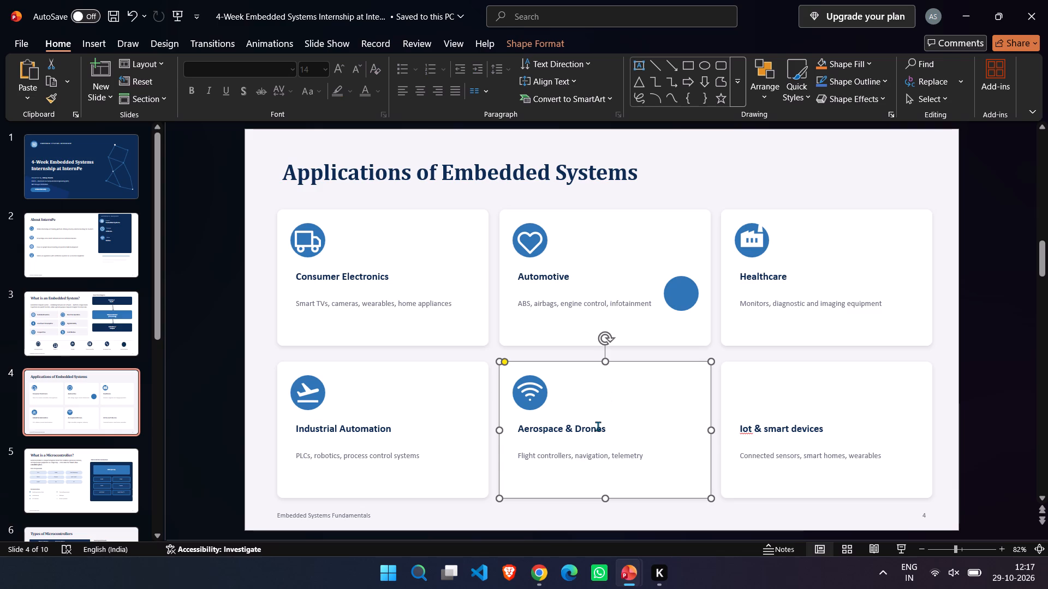
left_click(598, 426)
key("Right")
key("Right")
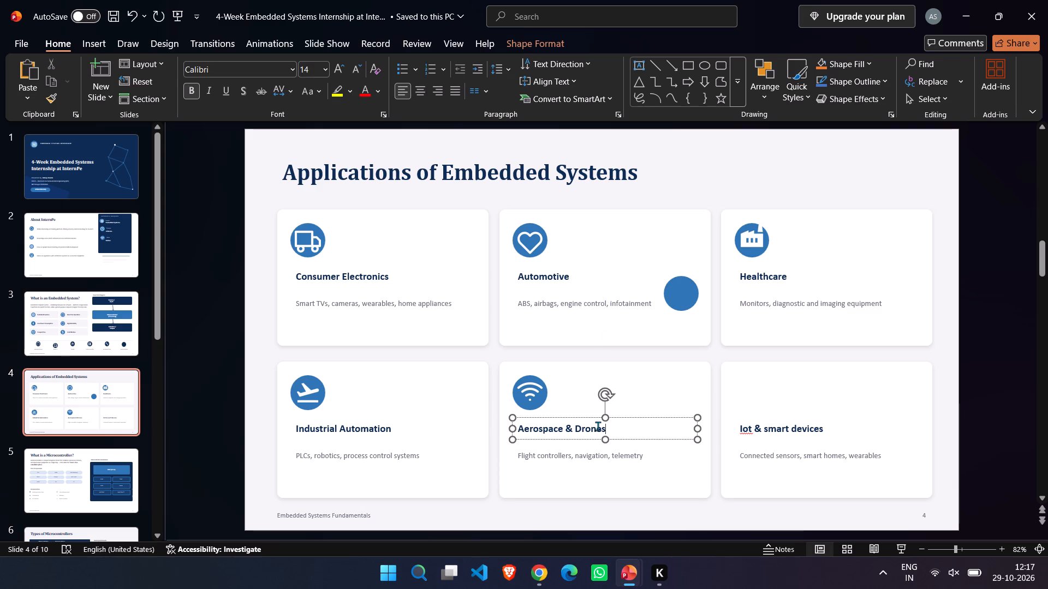
key("BackSpace")
key("BackSpace")
key("BackSpace")
key("BackSpace")
key("BackSpace")
key("BackSpace")
key("BackSpace")
key("BackSpace")
key("BackSpace")
key("BackSpace")
key("BackSpace")
key("BackSpace")
key("BackSpace")
key("BackSpace")
key("BackSpace")
key("BackSpace")
key("BackSpace")
key("BackSpace")
key("BackSpace")
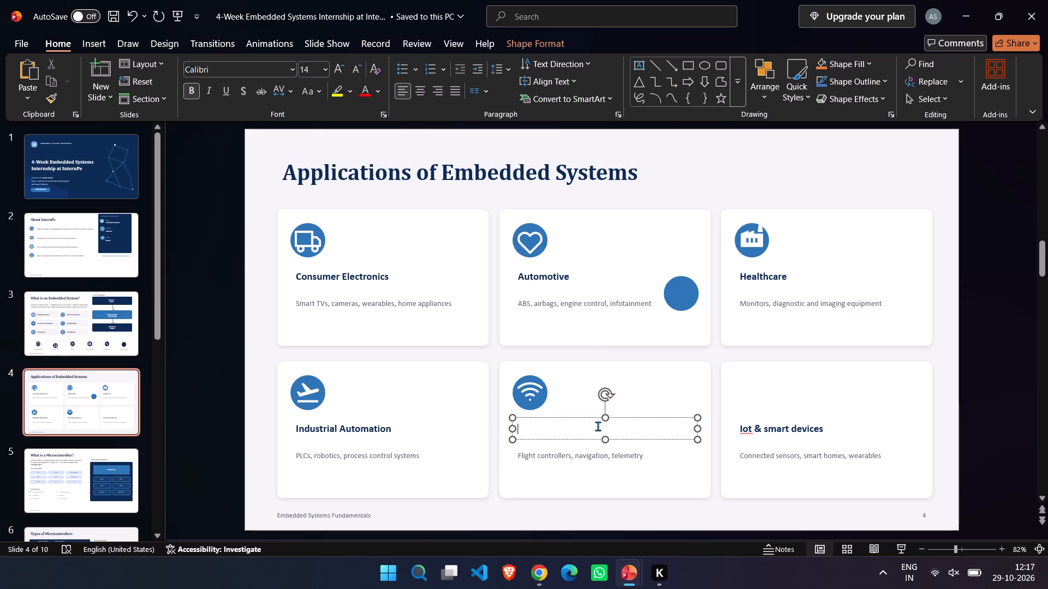
type("Aerospace")
key("space")
type("&")
key("space")
type("Drones")
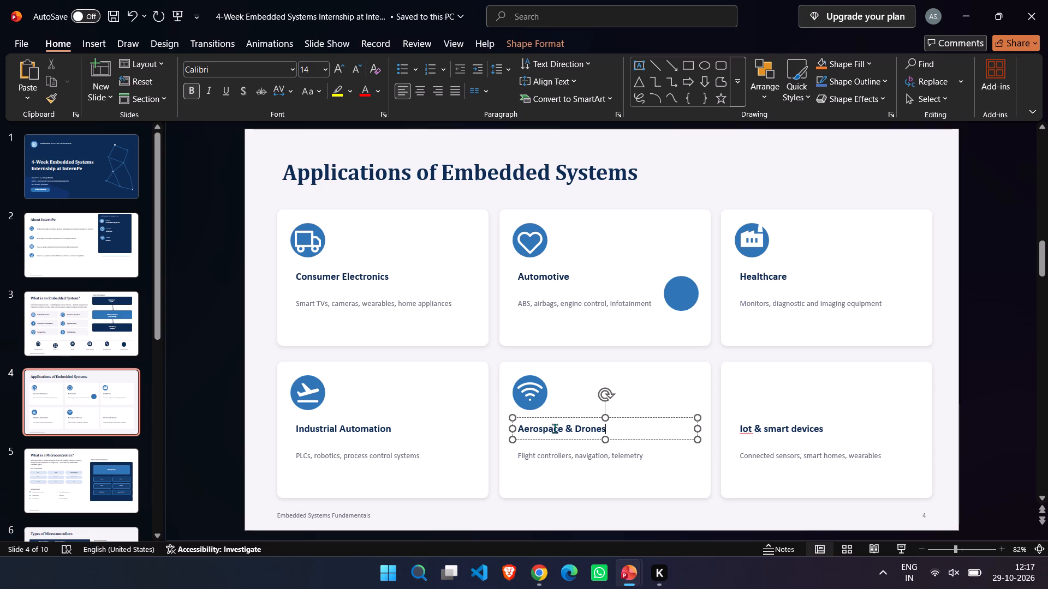
Clear the heading of the card with the airplane icon and retype it as "Industrial Automation".
left_click(397, 429)
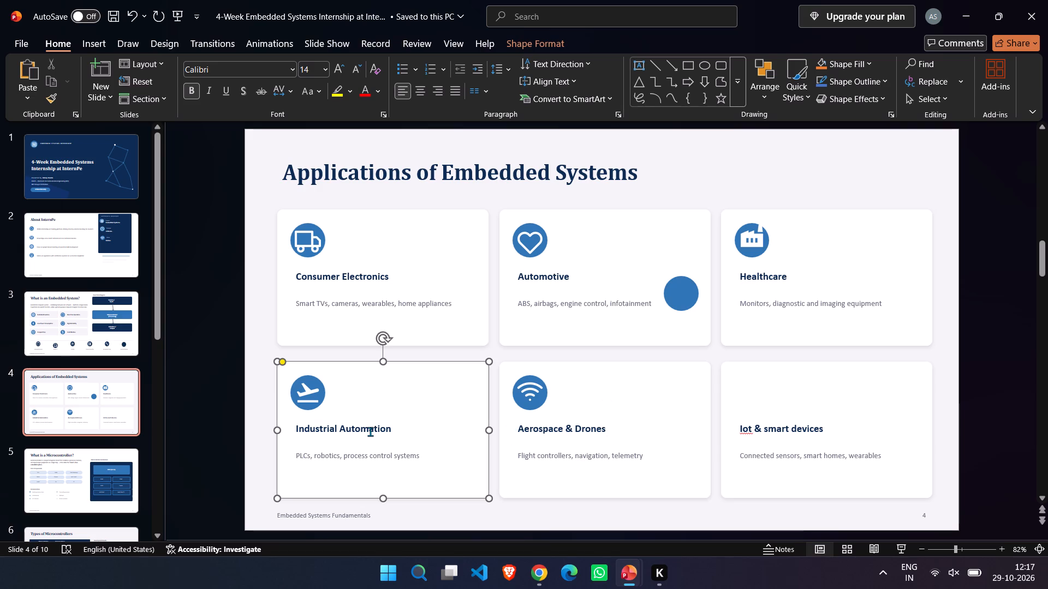
double_click(370, 431)
left_click(396, 428)
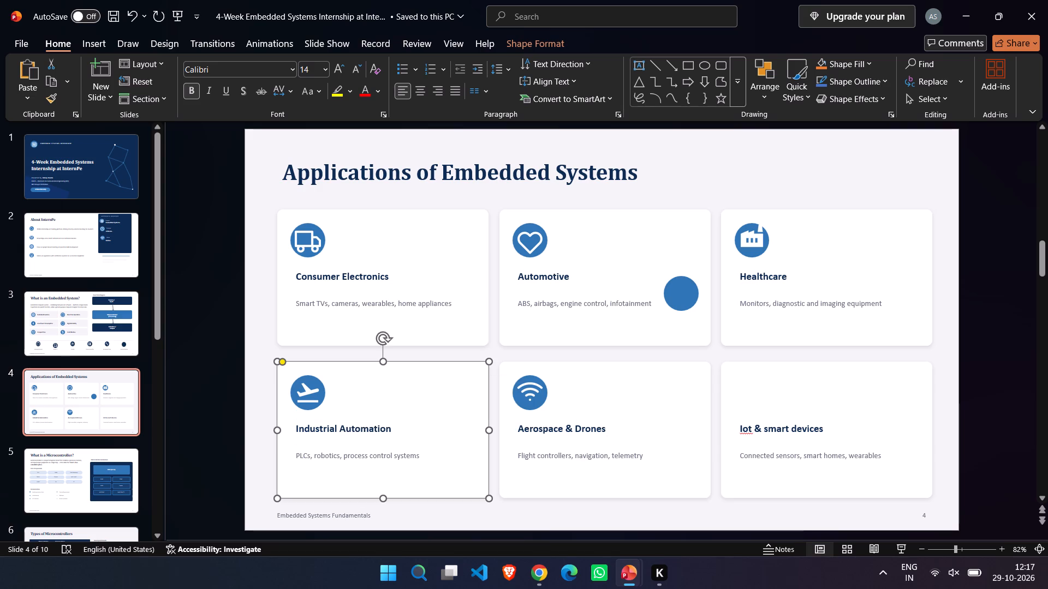
left_click(390, 425)
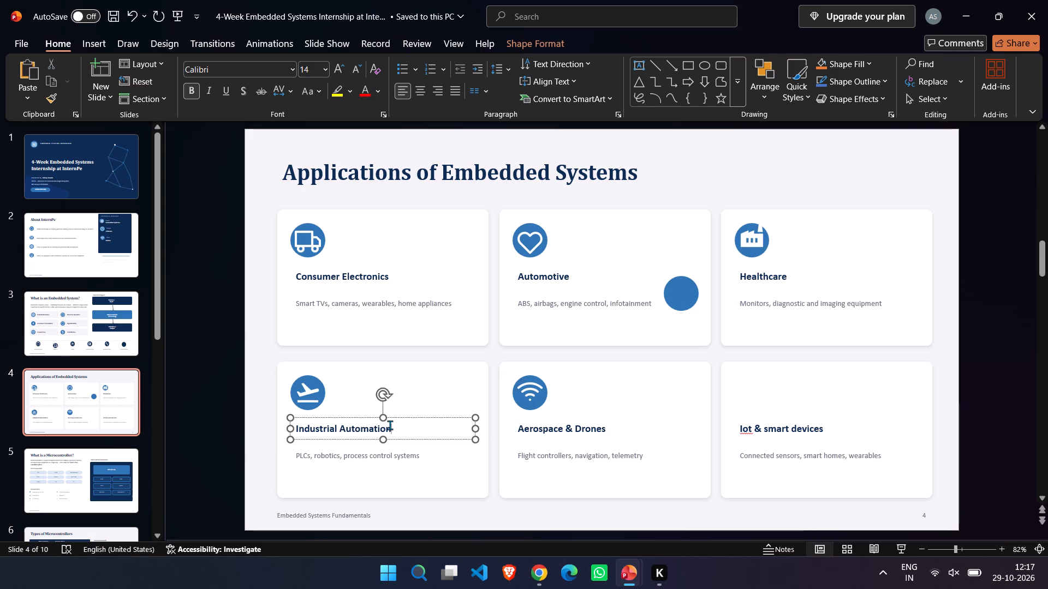
key("BackSpace")
key("BackSpace")
key("BackSpace")
key("BackSpace")
key("BackSpace")
key("BackSpace")
key("BackSpace")
key("BackSpace")
key("BackSpace")
key("BackSpace")
key("BackSpace")
key("BackSpace")
key("BackSpace")
key("BackSpace")
key("BackSpace")
key("BackSpace")
key("BackSpace")
key("BackSpace")
key("BackSpace")
key("BackSpace")
key("BackSpace")
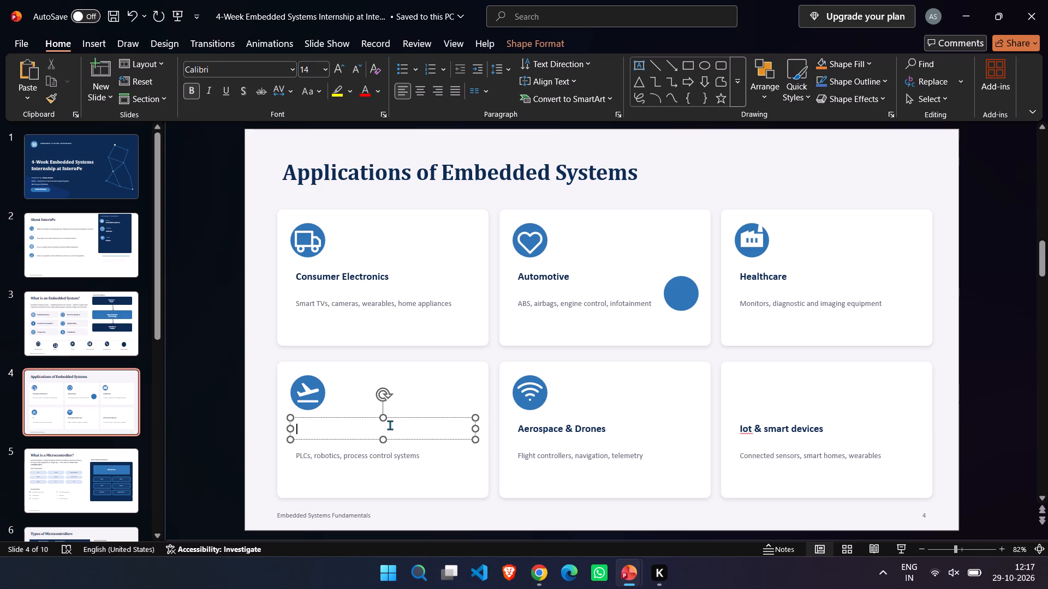
type("Indus")
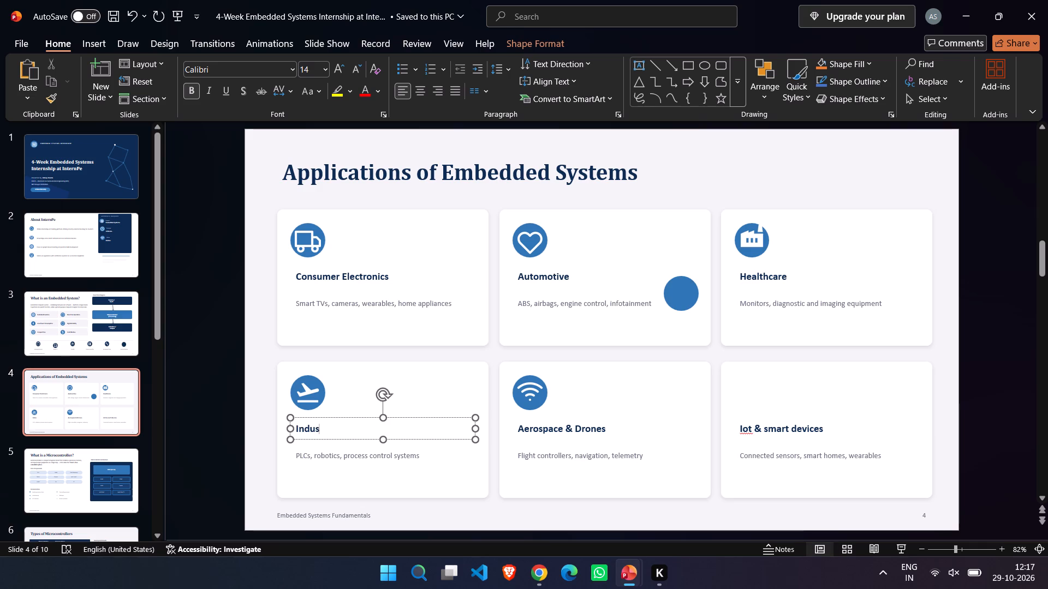
type("trial")
key("space")
type("Au")
type("toma")
type("tion")
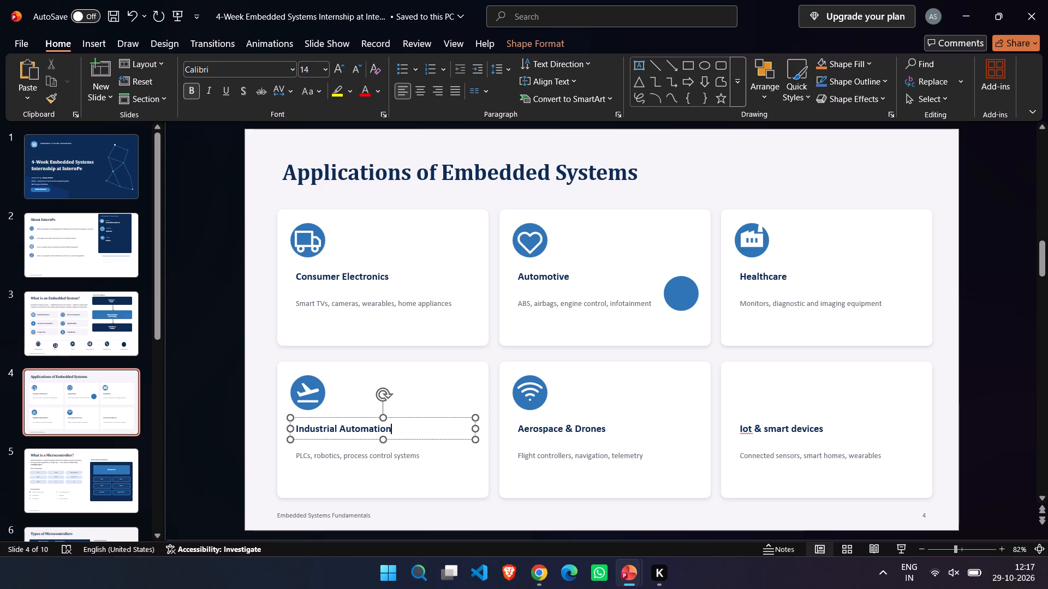
Clear the heading of the card with the truck icon and retype it as "Consumer Electronics".
left_click(397, 275)
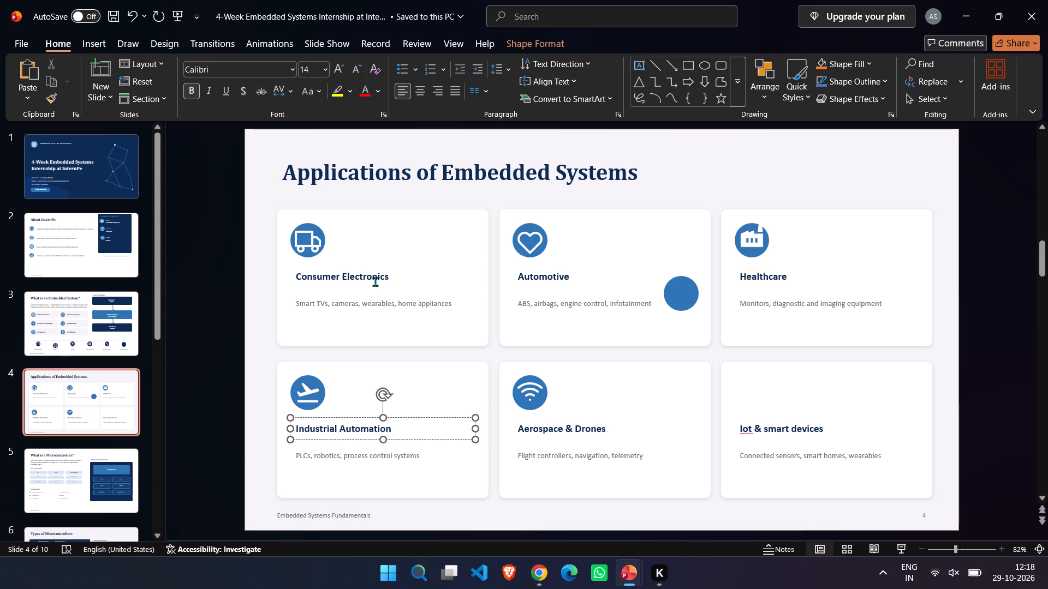
left_click(381, 276)
left_click(390, 278)
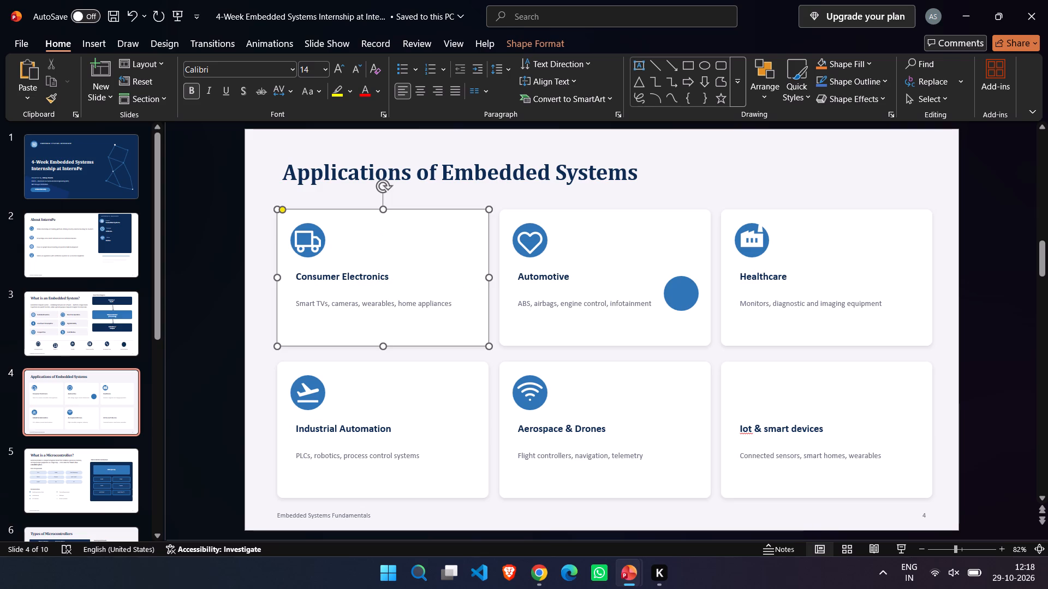
left_click(390, 278)
left_click(388, 277)
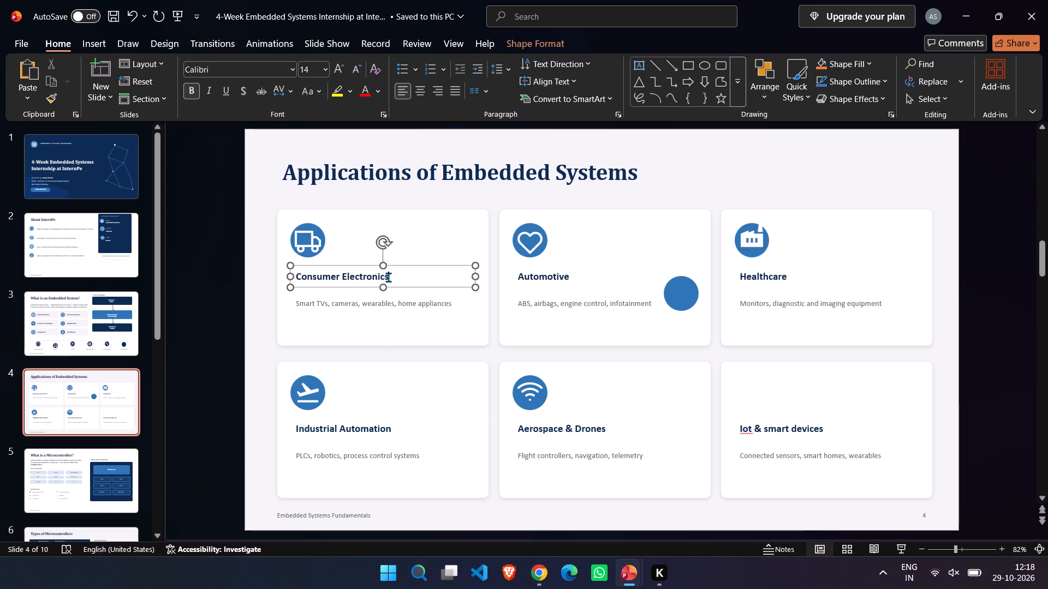
key("BackSpace")
key("BackSpace")
key("BackSpace")
key("BackSpace")
key("BackSpace")
key("BackSpace")
key("BackSpace")
key("BackSpace")
key("BackSpace")
key("BackSpace")
key("BackSpace")
key("BackSpace")
key("BackSpace")
key("BackSpace")
key("BackSpace")
key("BackSpace")
key("BackSpace")
key("BackSpace")
key("BackSpace")
key("BackSpace")
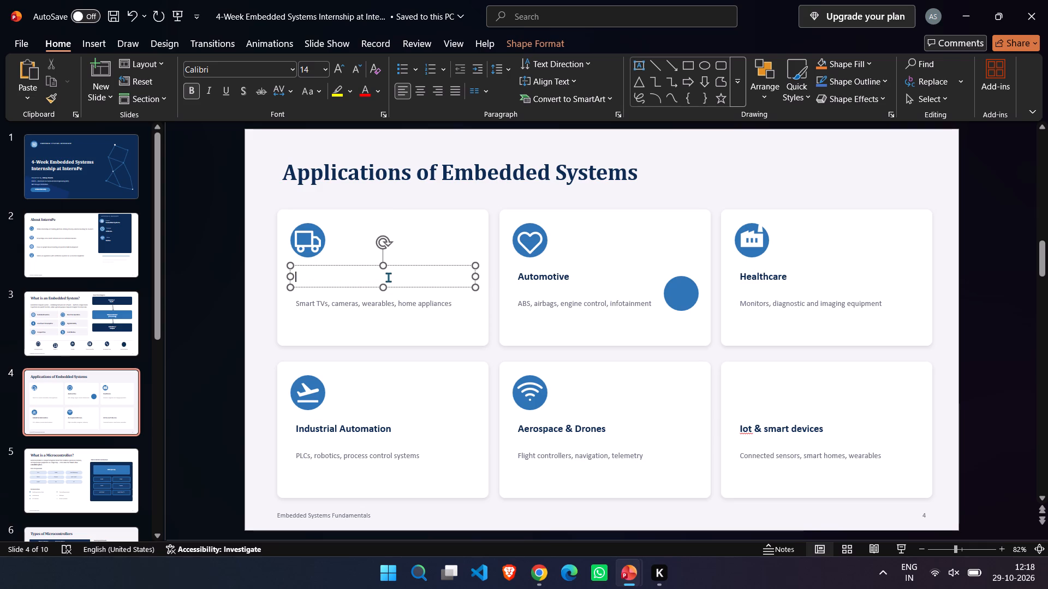
type("Con")
type("sumer")
key("space")
type("Electroni")
type("cs")
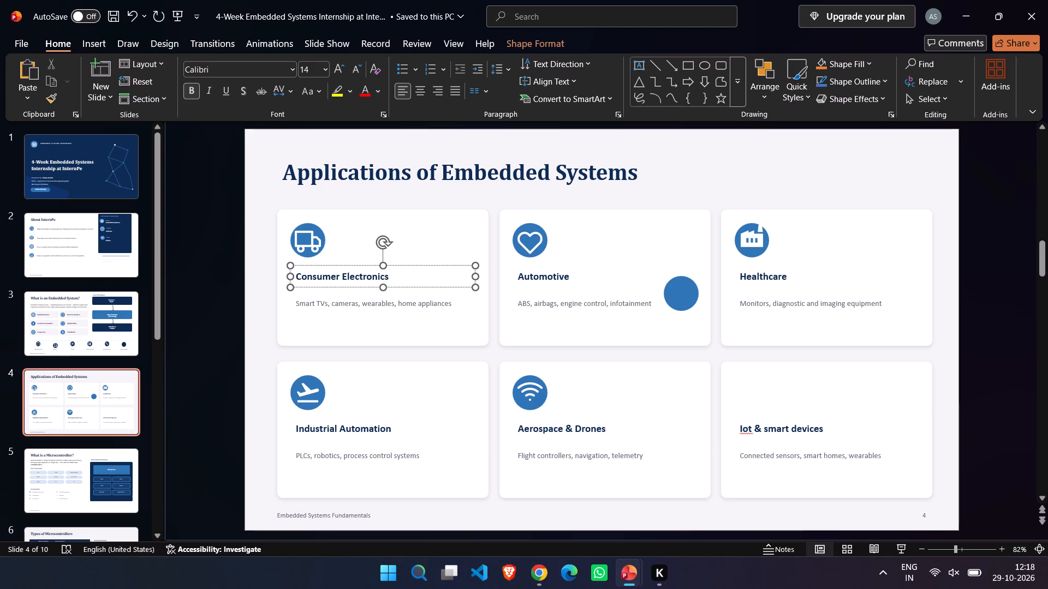
Clear the heading of the card with the heart icon and retype it as "Automotive".
left_click(544, 277)
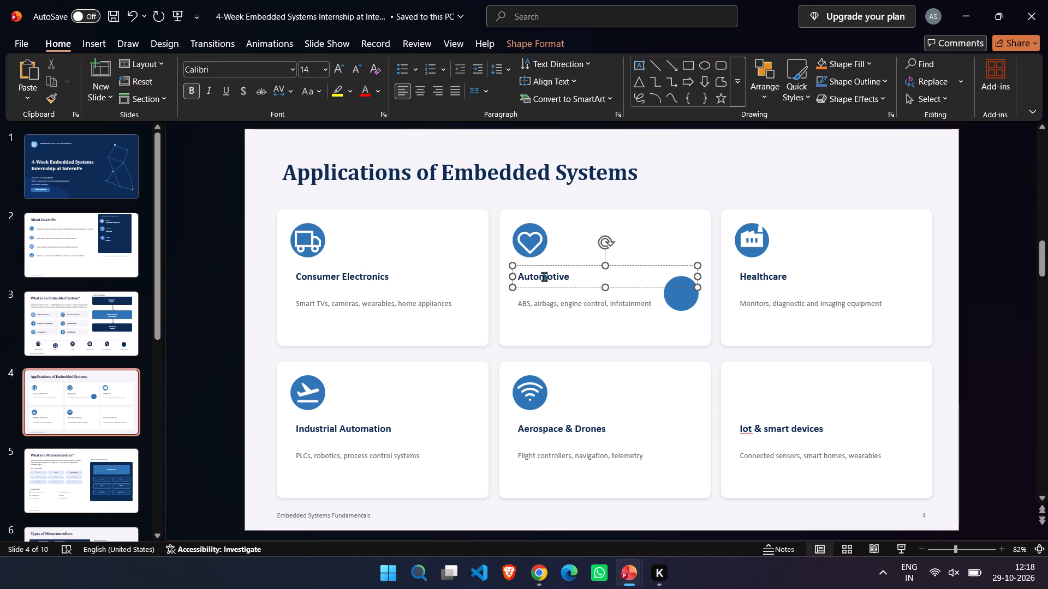
key("Right")
key("Right")
key("Right")
key("Right")
key("Right")
key("BackSpace")
key("BackSpace")
key("BackSpace")
key("BackSpace")
key("BackSpace")
key("BackSpace")
key("BackSpace")
key("BackSpace")
key("BackSpace")
key("BackSpace")
type("Auti")
key("BackSpace")
key("o")
type("mo")
type("tive")
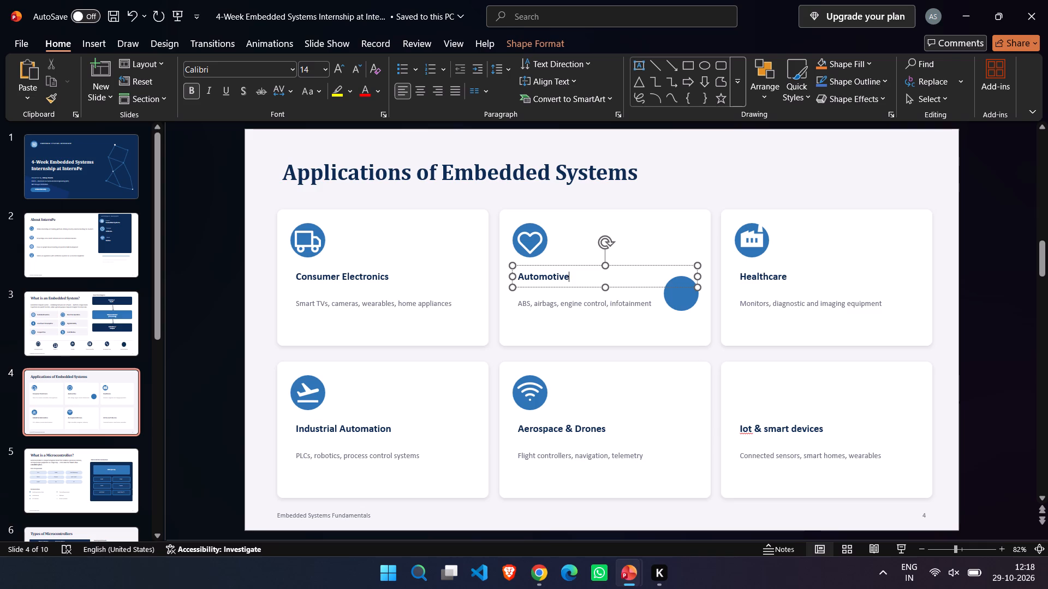
Clear the heading of the card with the factory icon and retype it as "Healthcare".
left_click(783, 279)
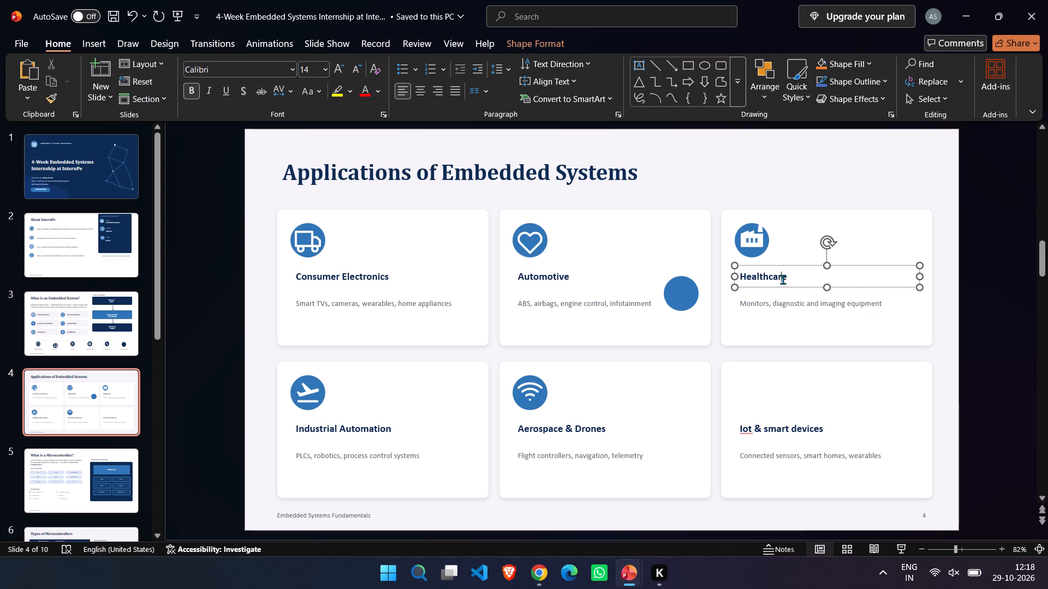
key("Right")
key("BackSpace")
key("BackSpace")
key("BackSpace")
key("BackSpace")
key("BackSpace")
key("BackSpace")
key("BackSpace")
key("BackSpace")
key("BackSpace")
key("BackSpace")
type("Health")
type("care")
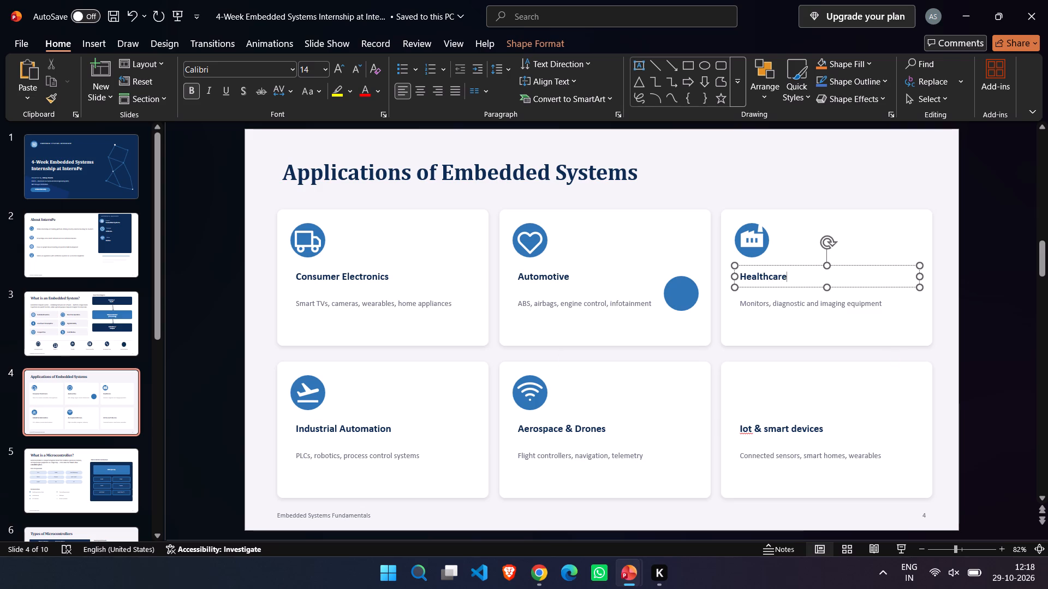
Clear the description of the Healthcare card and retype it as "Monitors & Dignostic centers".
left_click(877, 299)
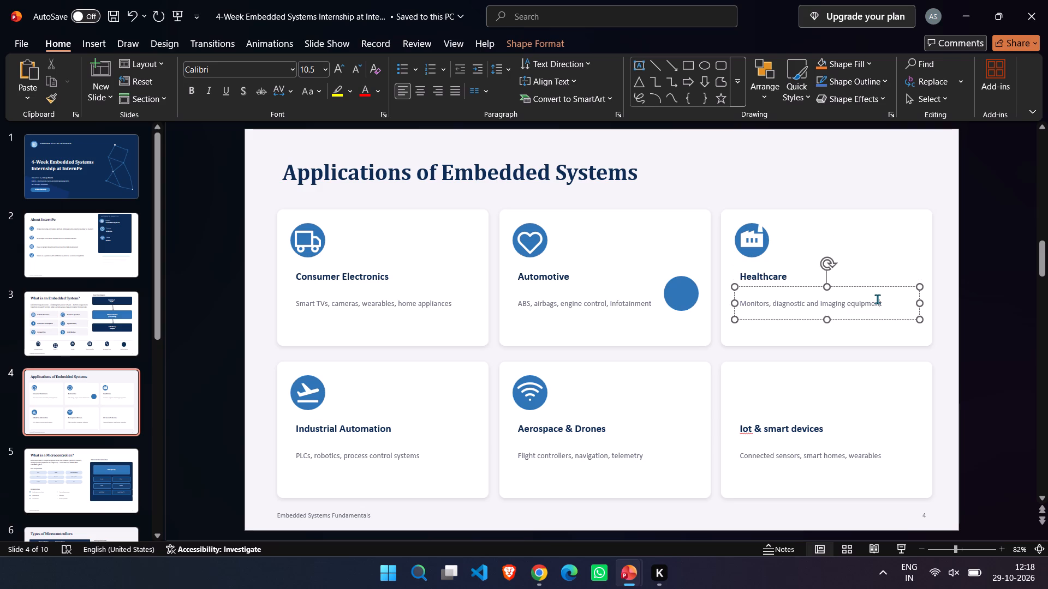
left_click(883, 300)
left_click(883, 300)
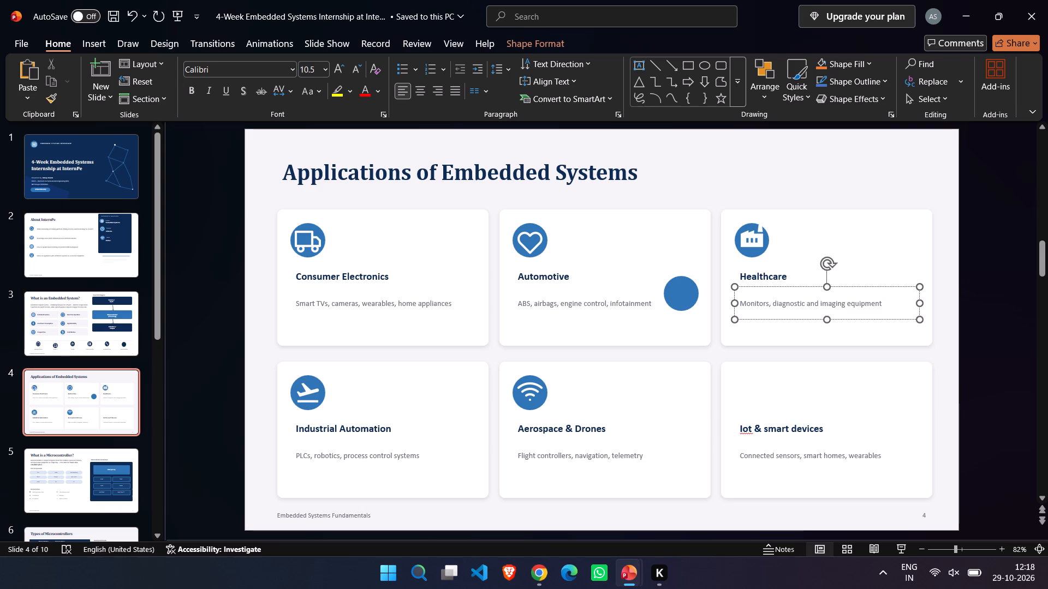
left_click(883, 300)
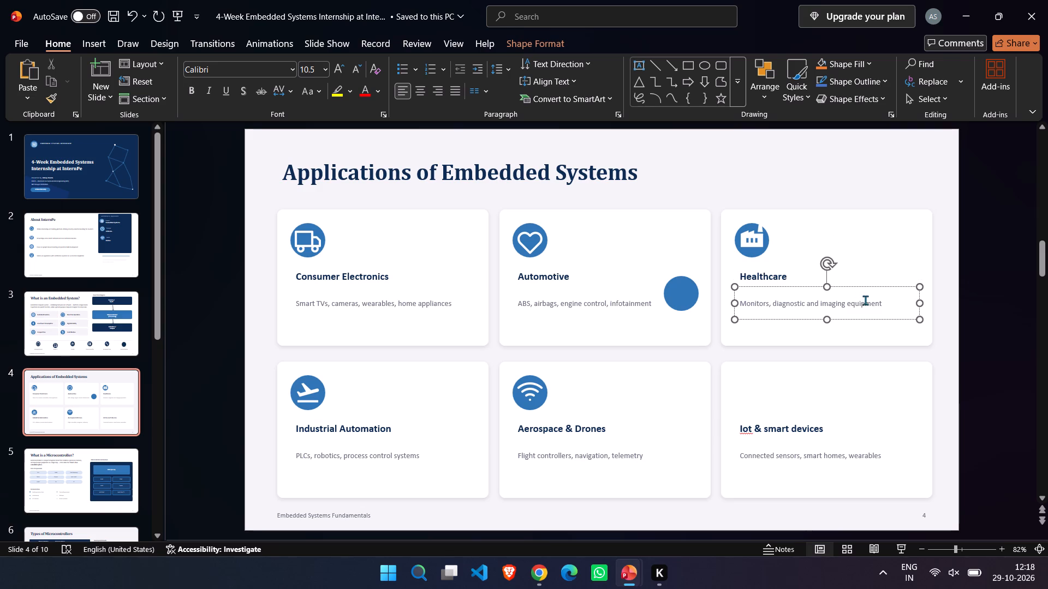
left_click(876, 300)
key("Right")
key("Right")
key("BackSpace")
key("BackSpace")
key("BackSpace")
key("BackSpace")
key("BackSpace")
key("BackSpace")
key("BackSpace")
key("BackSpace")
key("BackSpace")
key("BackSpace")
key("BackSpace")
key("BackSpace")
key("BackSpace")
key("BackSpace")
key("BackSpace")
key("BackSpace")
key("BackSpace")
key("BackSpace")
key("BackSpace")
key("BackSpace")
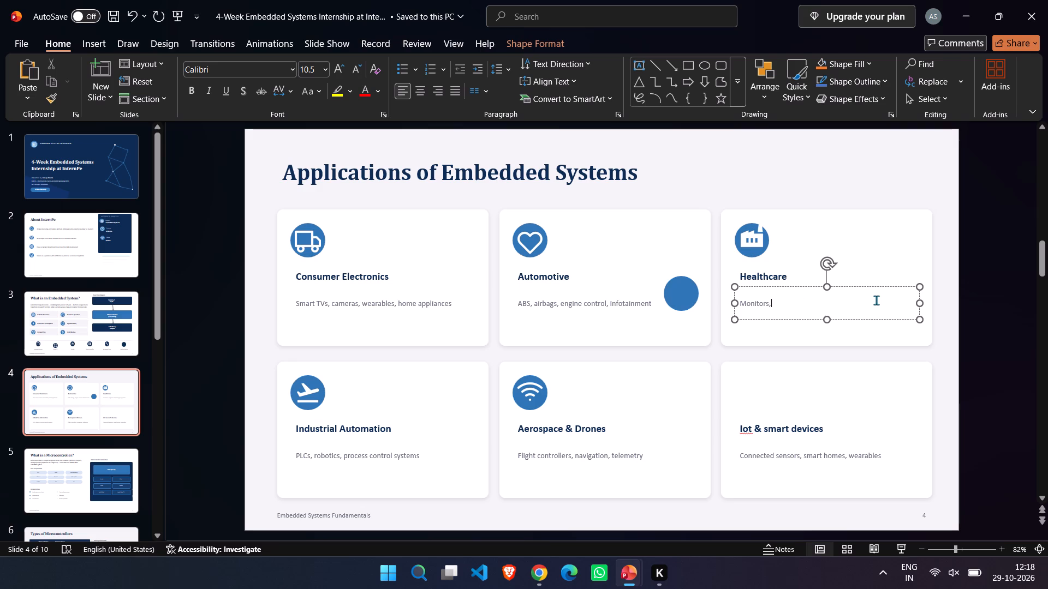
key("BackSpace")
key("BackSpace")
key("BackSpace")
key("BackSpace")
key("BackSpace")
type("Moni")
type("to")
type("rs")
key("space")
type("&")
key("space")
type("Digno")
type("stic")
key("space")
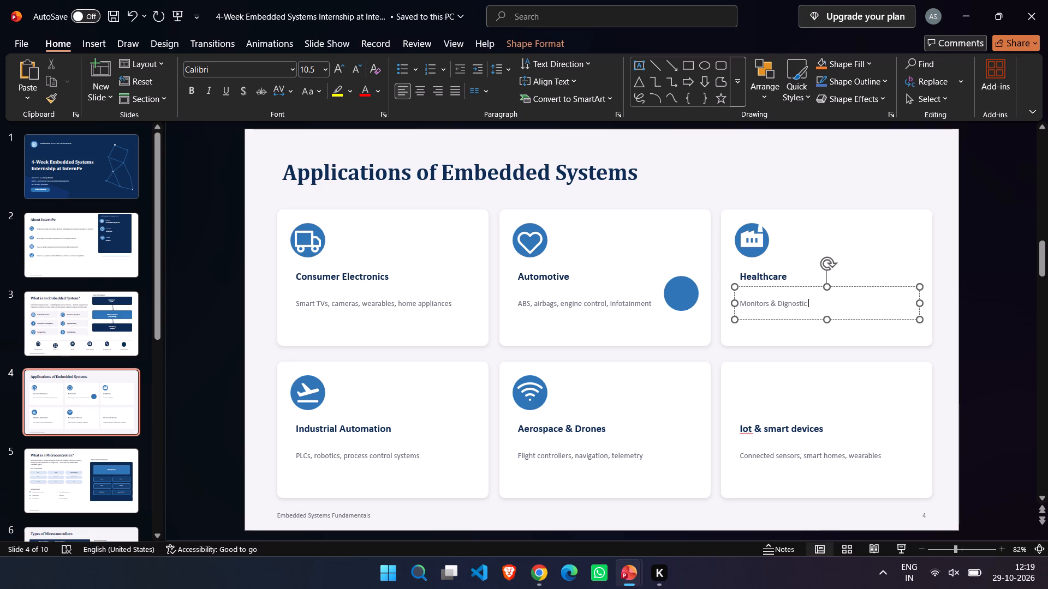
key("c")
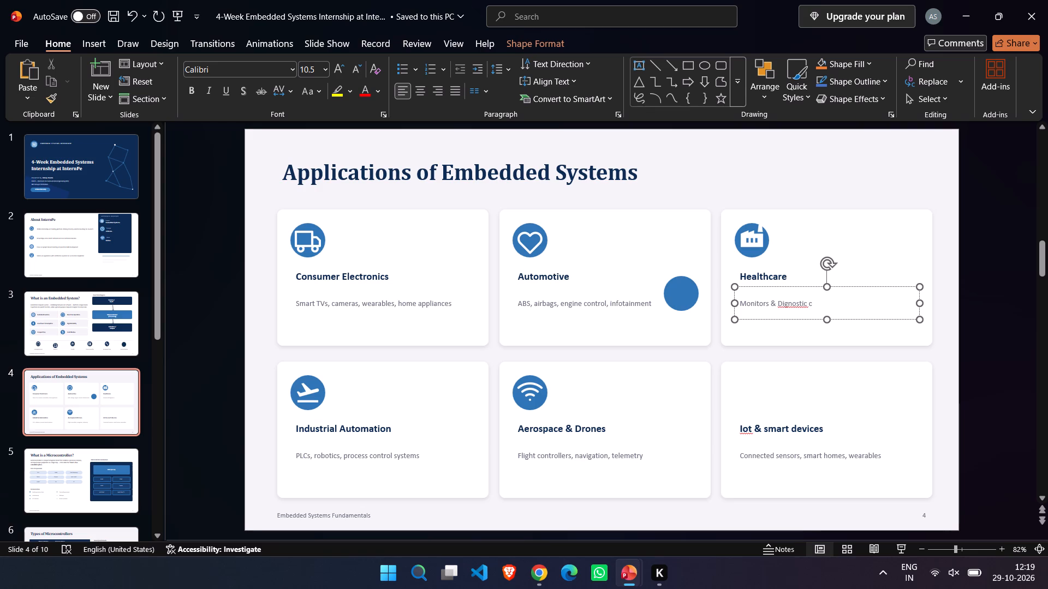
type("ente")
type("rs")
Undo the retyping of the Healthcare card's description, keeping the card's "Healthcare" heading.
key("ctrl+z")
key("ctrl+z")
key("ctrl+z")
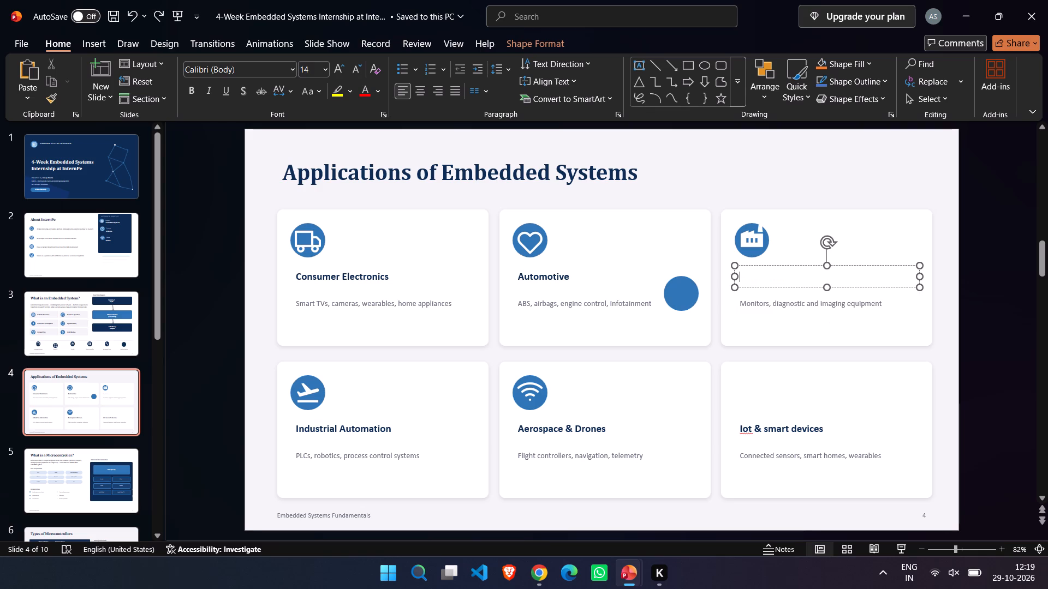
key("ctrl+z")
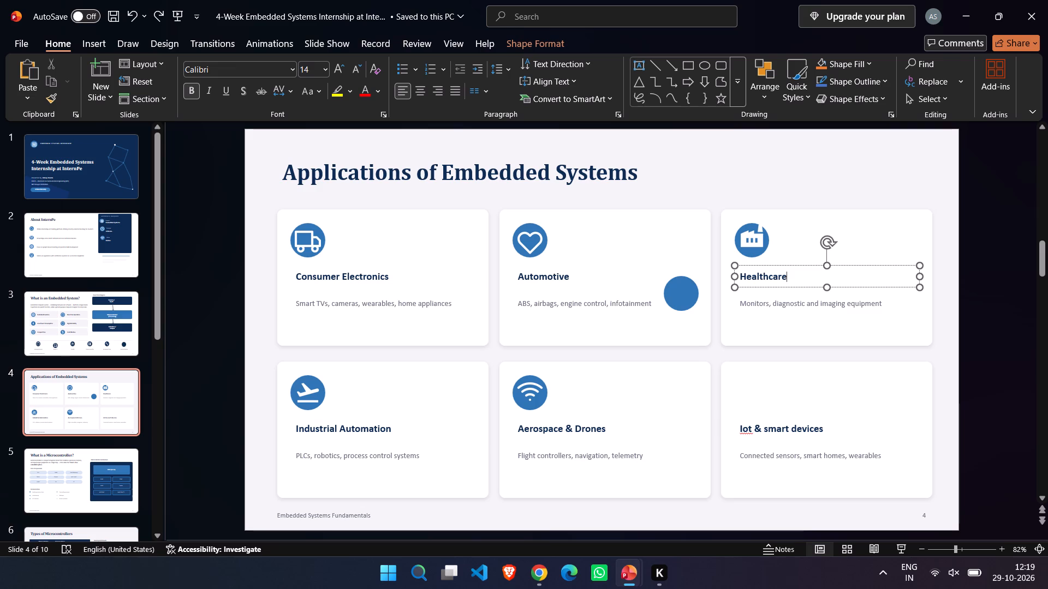
Clear the description of the Aerospace & Drones card and retype it as "Flight controllers, Navigation, and Power supply".
left_click(394, 462)
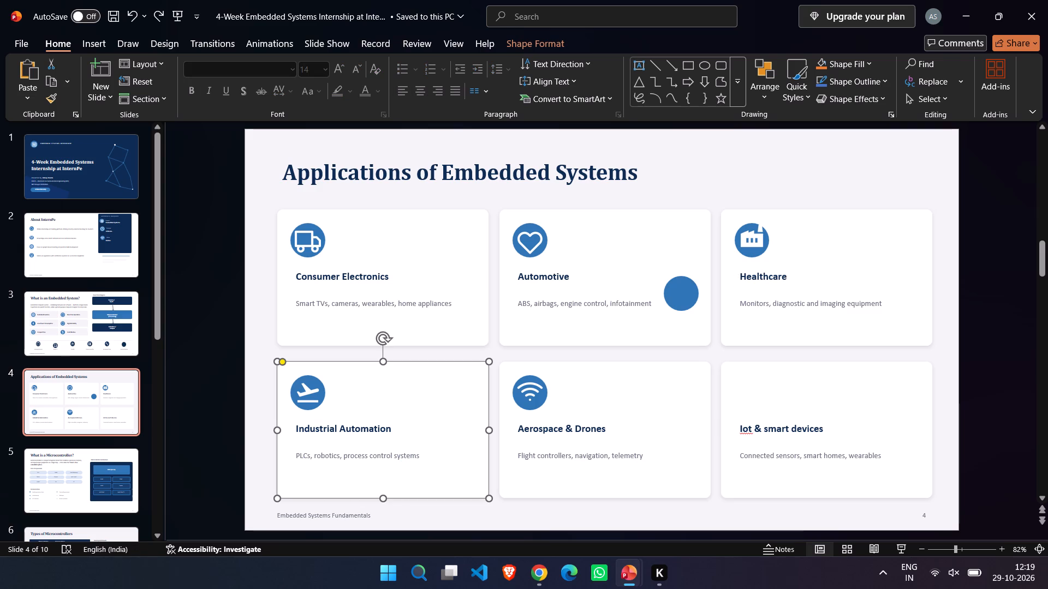
left_click(415, 449)
double_click(565, 452)
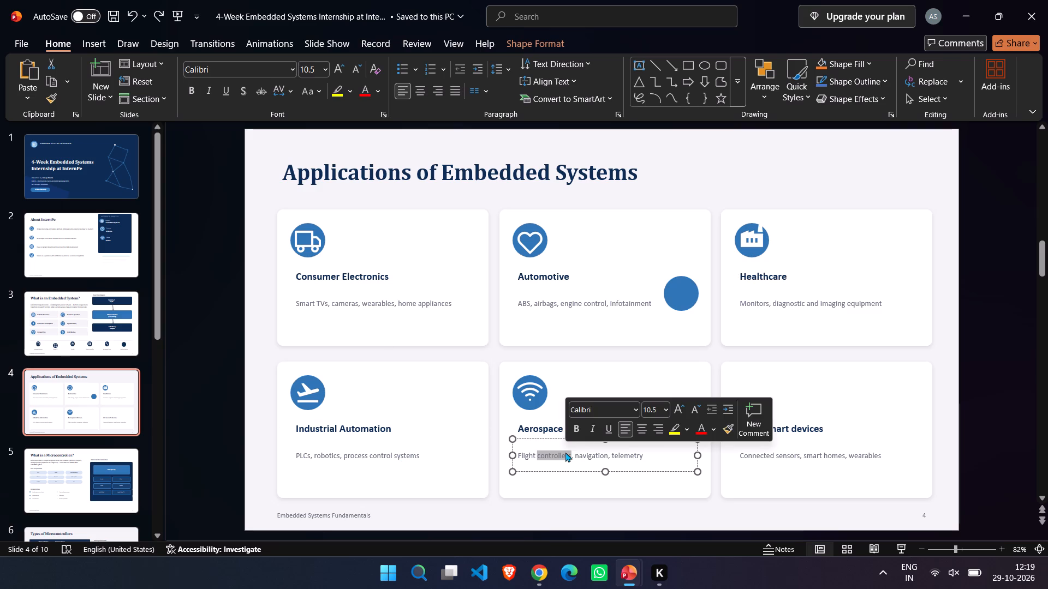
left_click(647, 453)
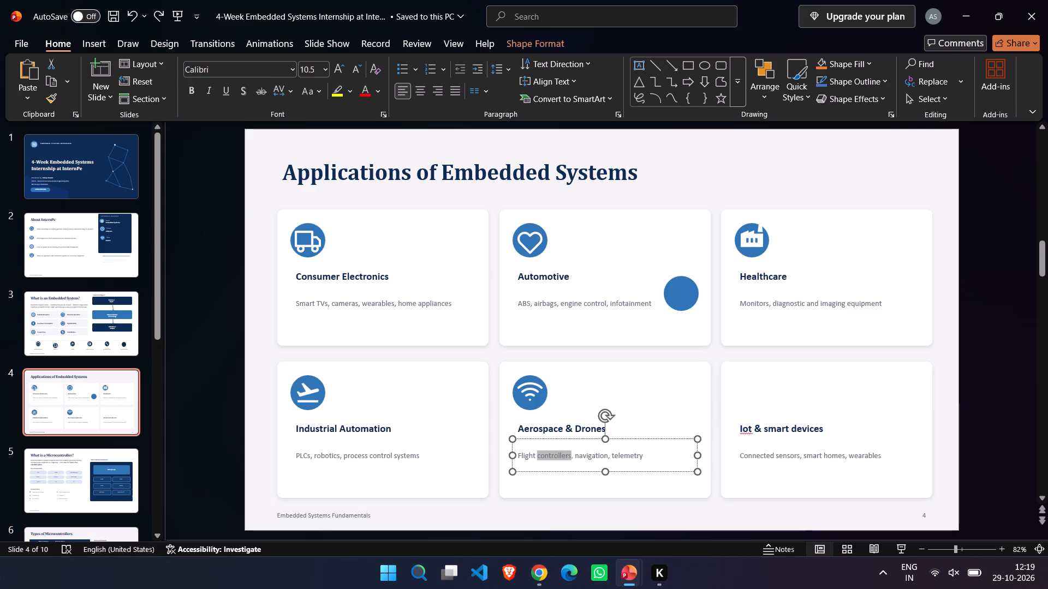
left_click(645, 456)
key("Right")
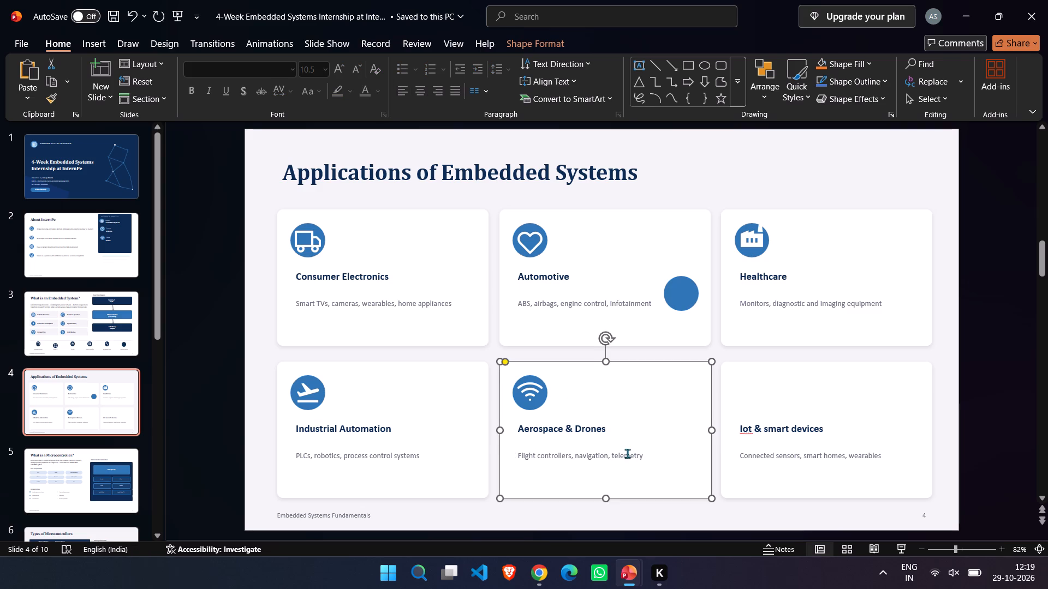
left_click(627, 453)
key("Right")
key("Right")
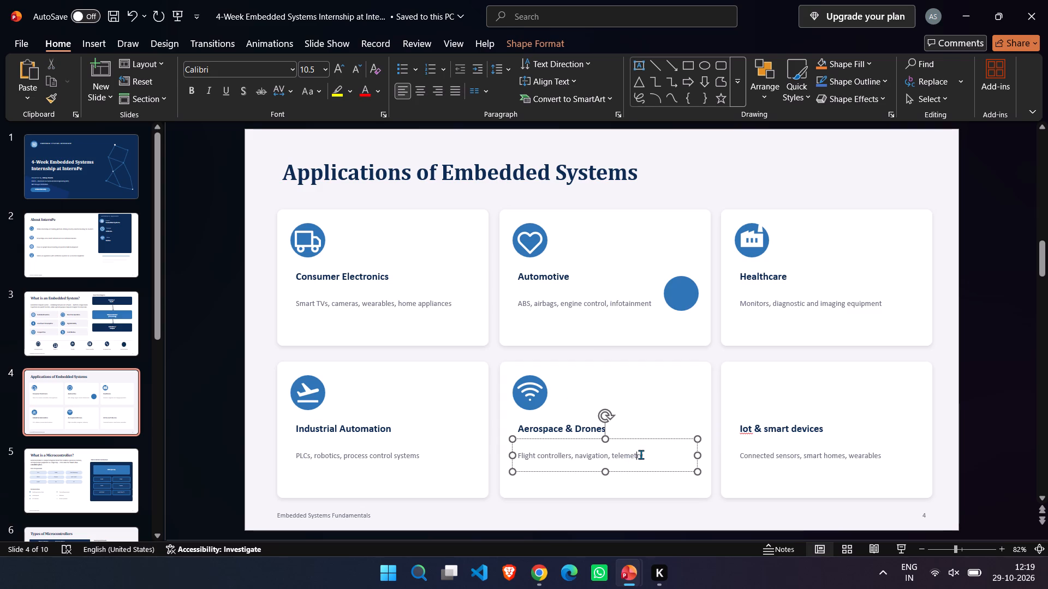
key("Right")
key("Right")
key("BackSpace")
key("BackSpace")
key("BackSpace")
key("BackSpace")
key("BackSpace")
key("BackSpace")
key("BackSpace")
key("BackSpace")
key("BackSpace")
key("BackSpace")
key("BackSpace")
key("BackSpace")
key("BackSpace")
key("BackSpace")
key("BackSpace")
key("BackSpace")
key("BackSpace")
key("BackSpace")
key("BackSpace")
key("BackSpace")
key("BackSpace")
key("BackSpace")
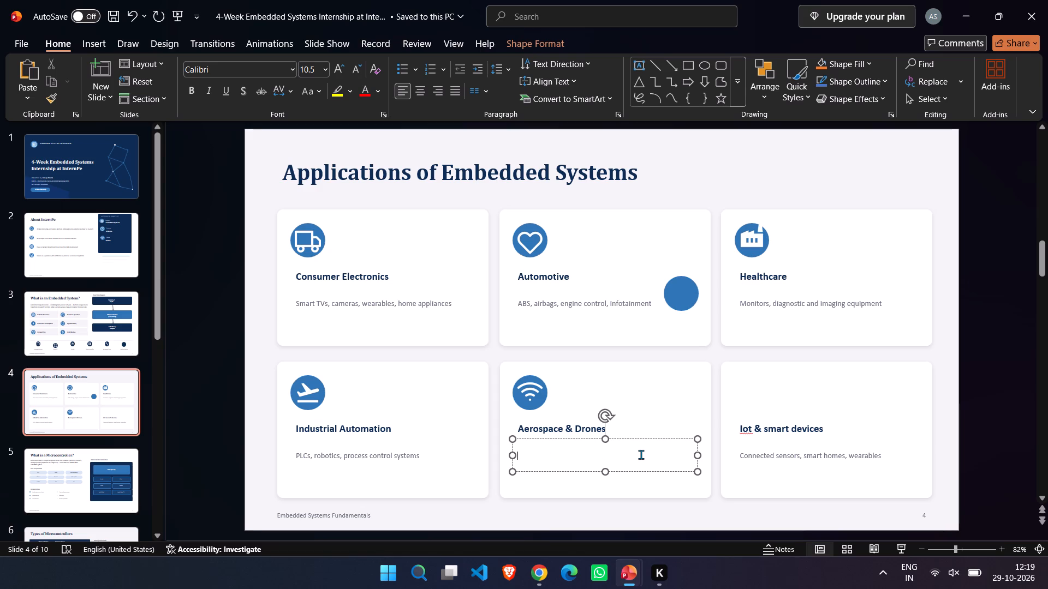
type("FLight")
key("space")
type("contro")
type("llers")
type(",")
key("space")
key("shift+n")
type("avi")
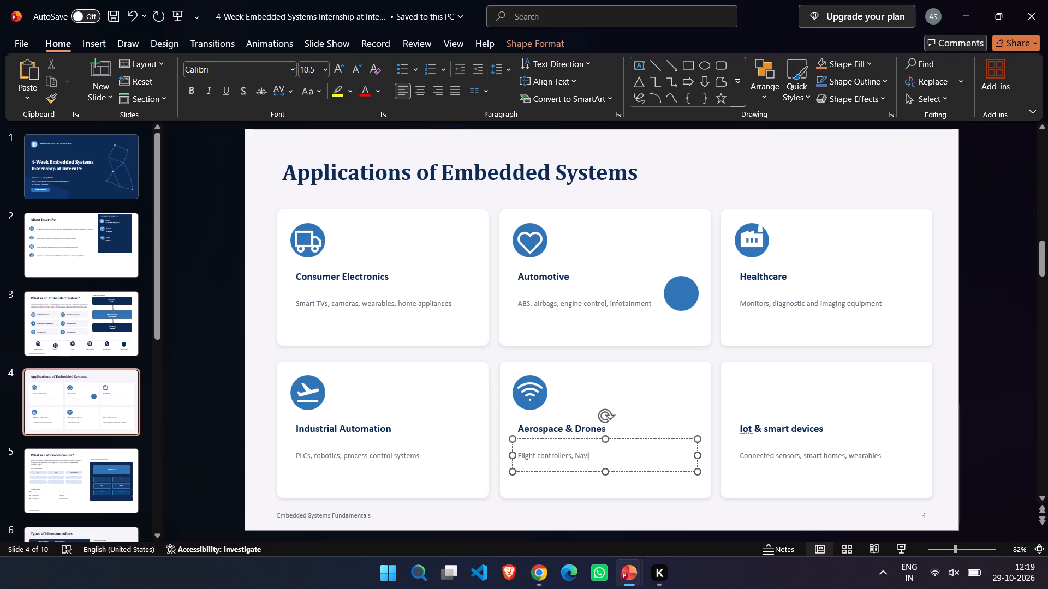
type("gation")
key("comma")
key("space")
type("and")
key("space")
type("Power")
key("space")
type("supply")
key("space")
key("BackSpace")
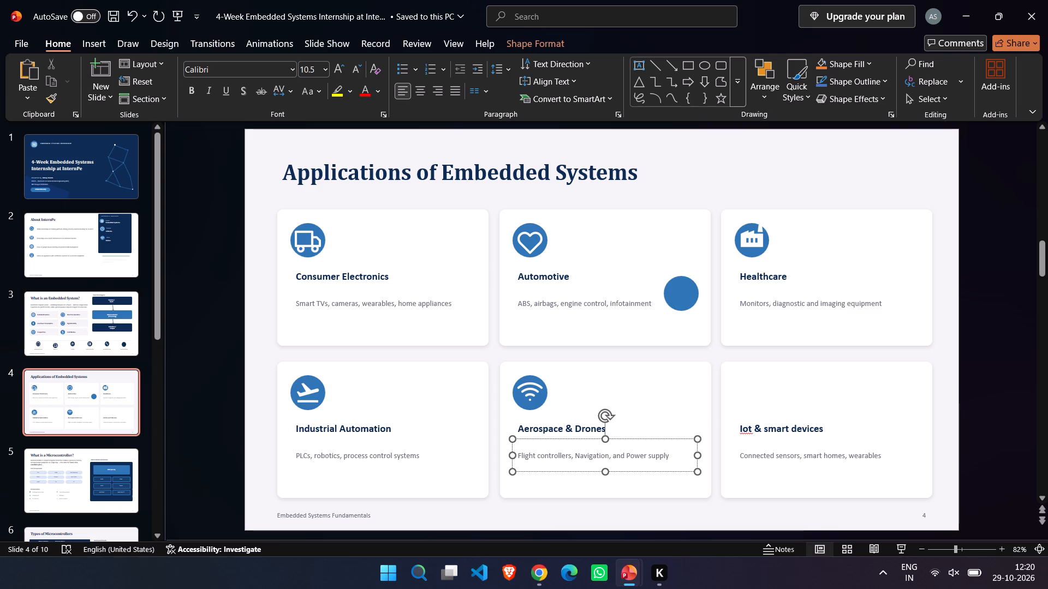
Extend the Aerospace & Drones card's description with ", Power Module , Power distribution Board".
type(", Power")
key("space")
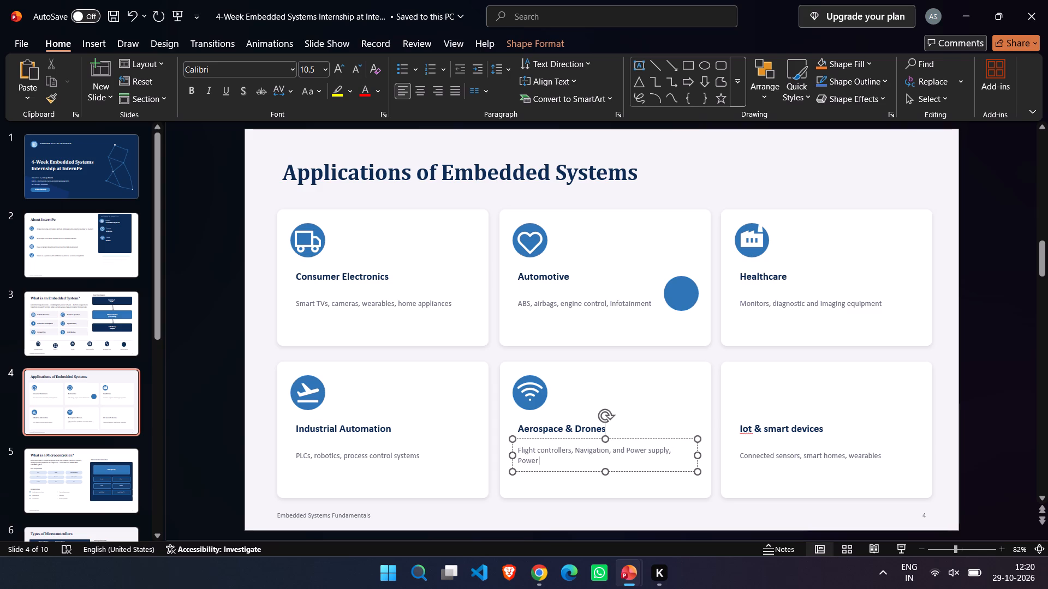
type("Mo")
type("dule")
key("space")
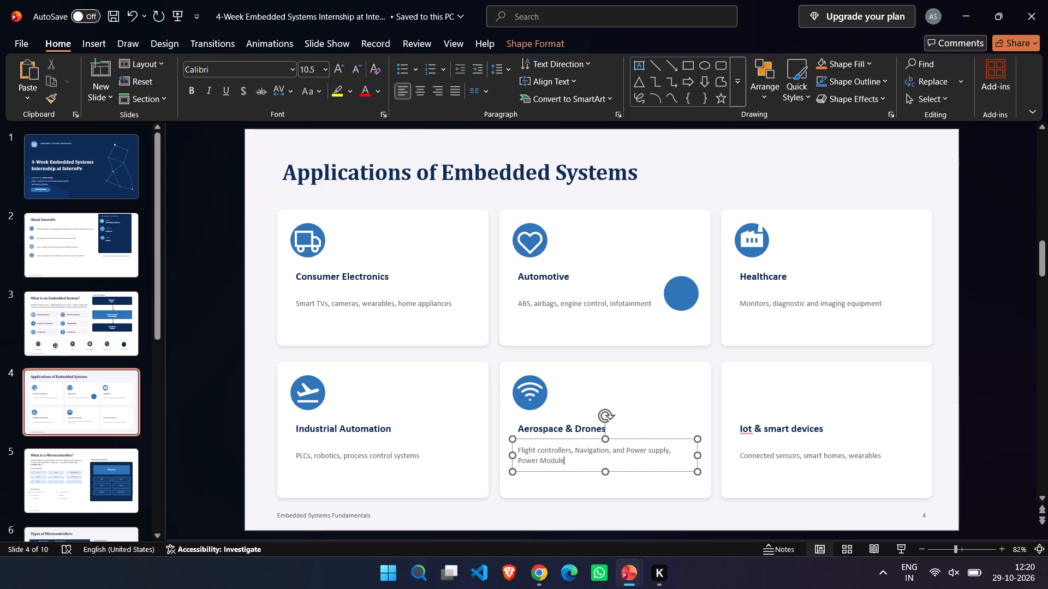
type(",")
key("space")
type("Power")
key("space")
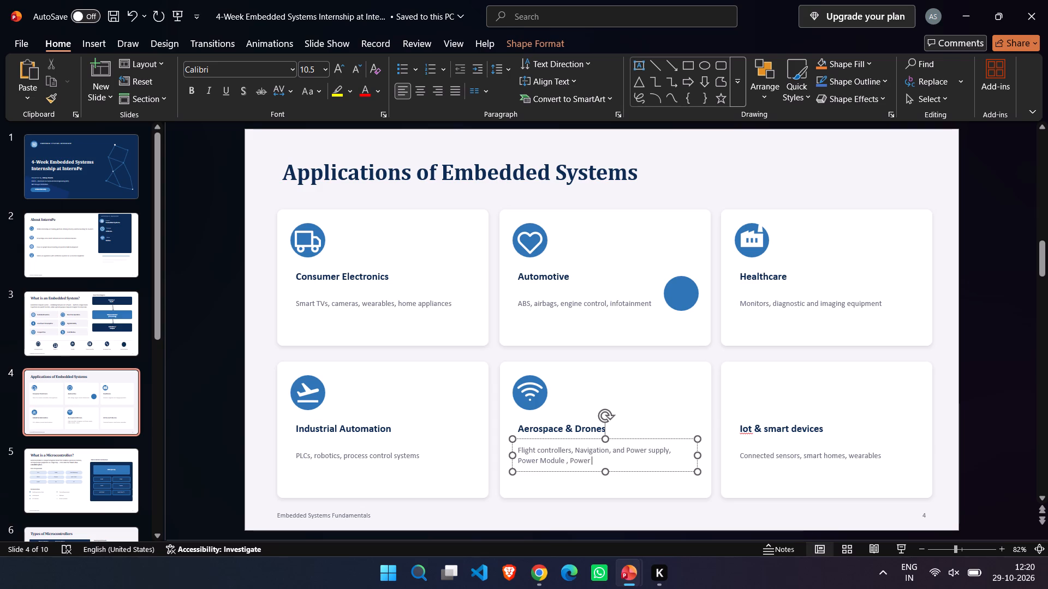
type("distribution")
key("space")
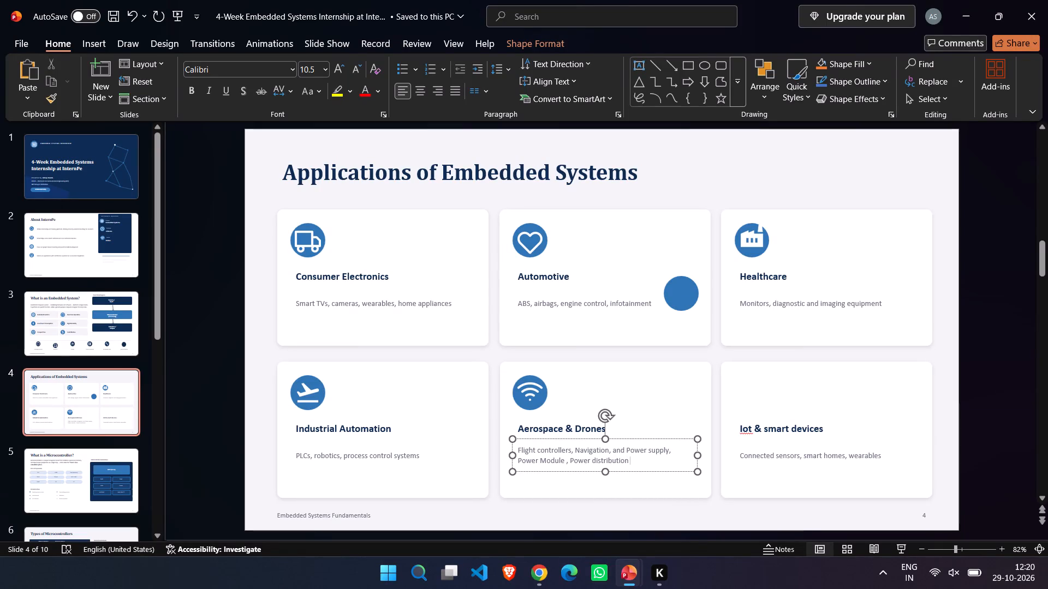
key("shift+b")
type("oa")
type("rd")
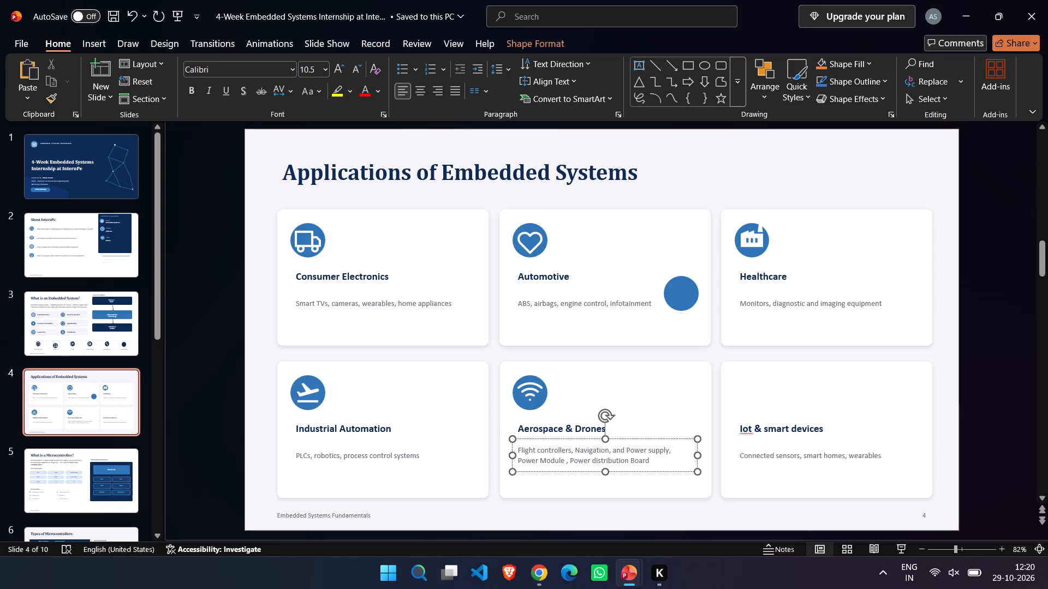
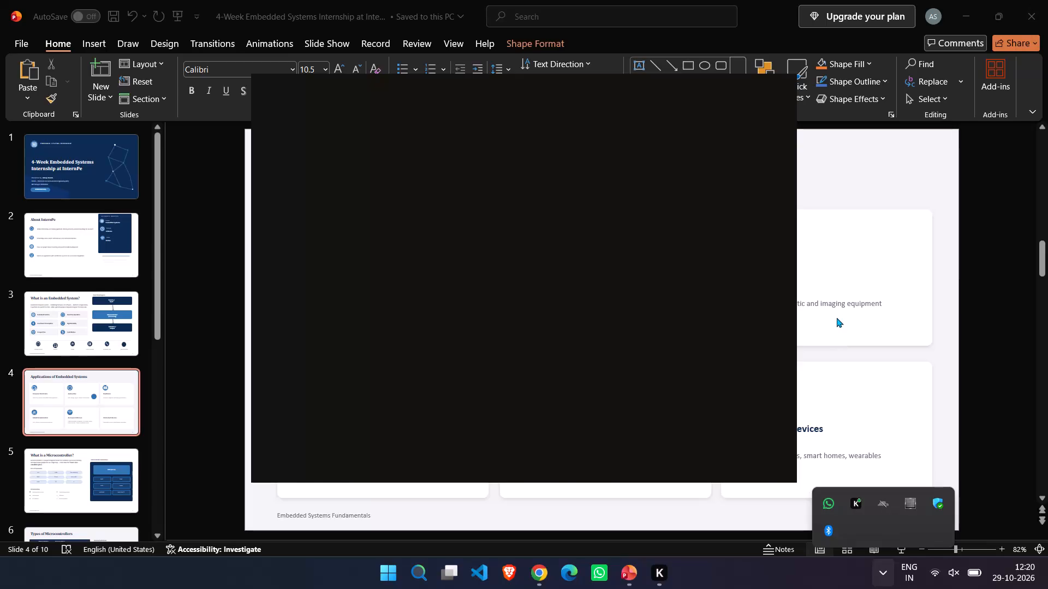
On slide 5, select the Common Uses heading, its bulleted items and the footer text, and shift them right onto the architecture diagram's edge.
left_click(837, 317)
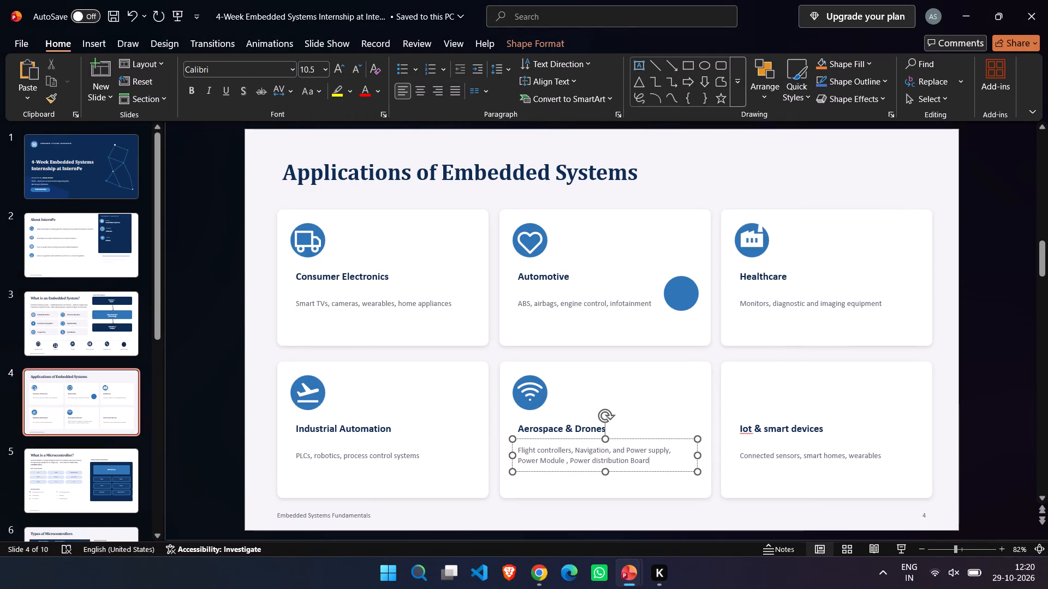
left_click(70, 465)
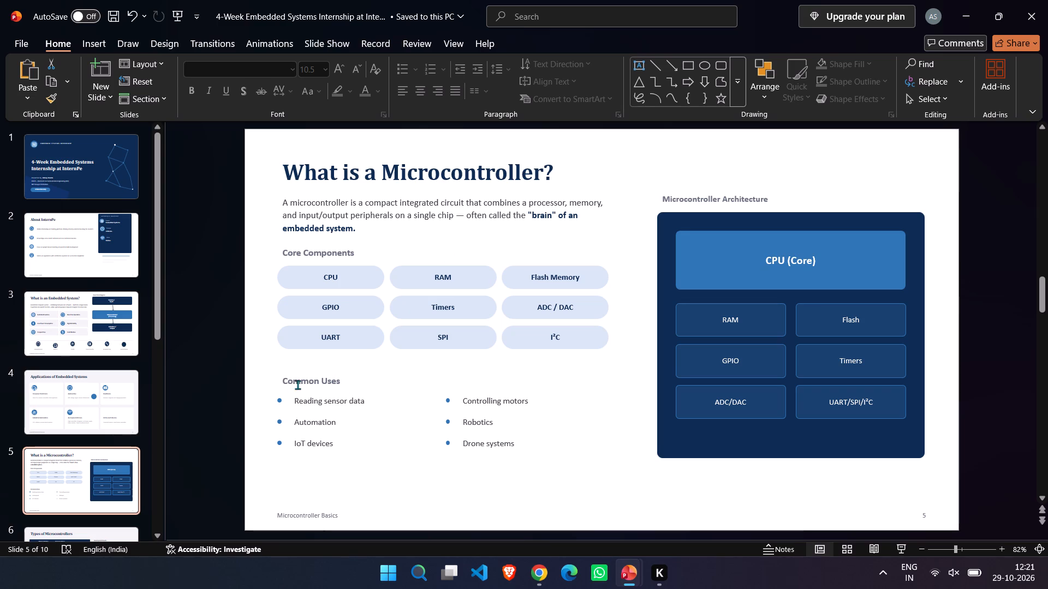
left_click_drag(261, 371, 555, 458)
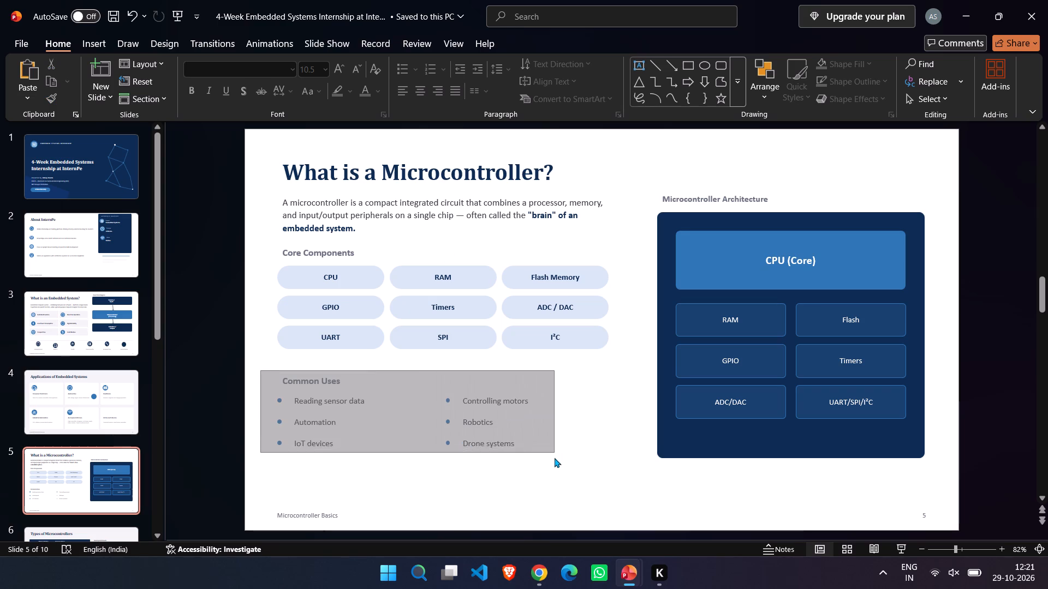
left_click_drag(555, 458, 555, 459)
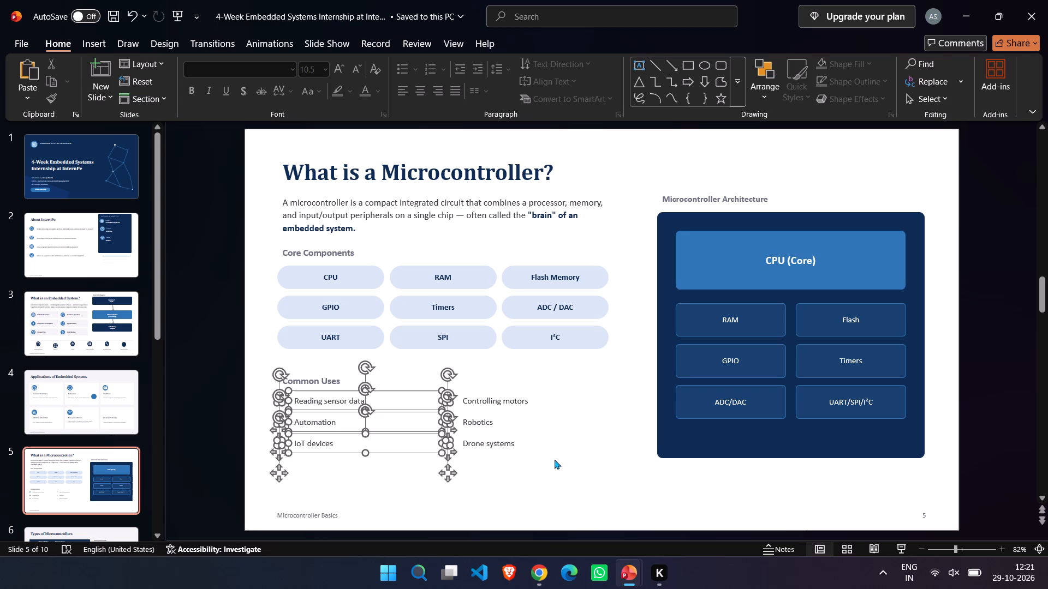
left_click(265, 322)
left_click_drag(257, 351, 587, 420)
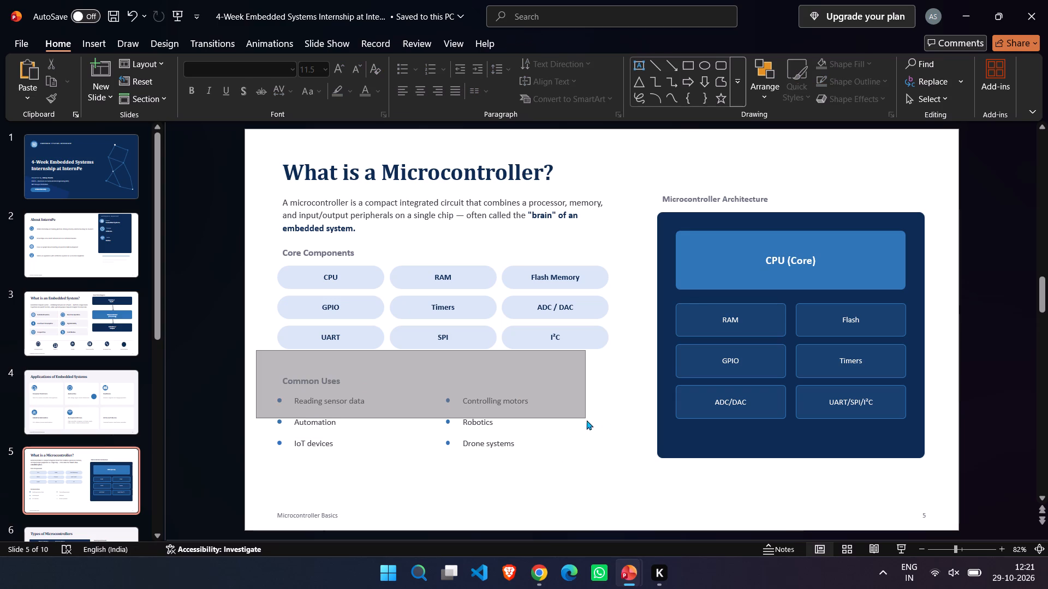
left_click_drag(587, 420, 669, 560)
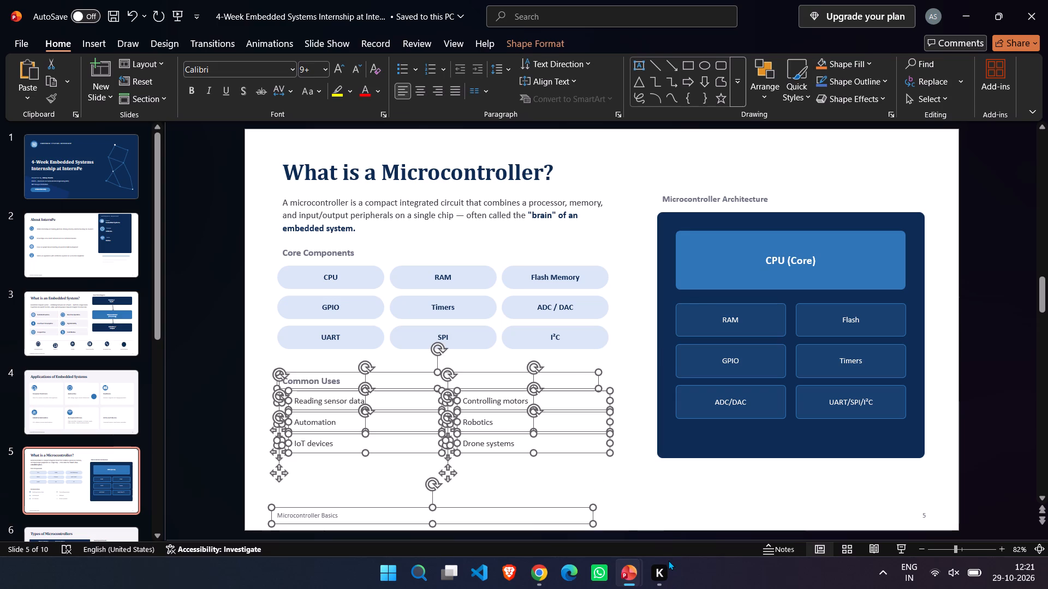
key("Right")
key("Right")
key("Right")
key("Right")
key("Right")
key("Right")
key("Right")
key("Right")
key("Right")
key("Right")
key("Right")
key("Right")
key("Right")
key("Right")
key("Right")
key("Right")
key("Right")
key("Right")
key("Right")
key("Right")
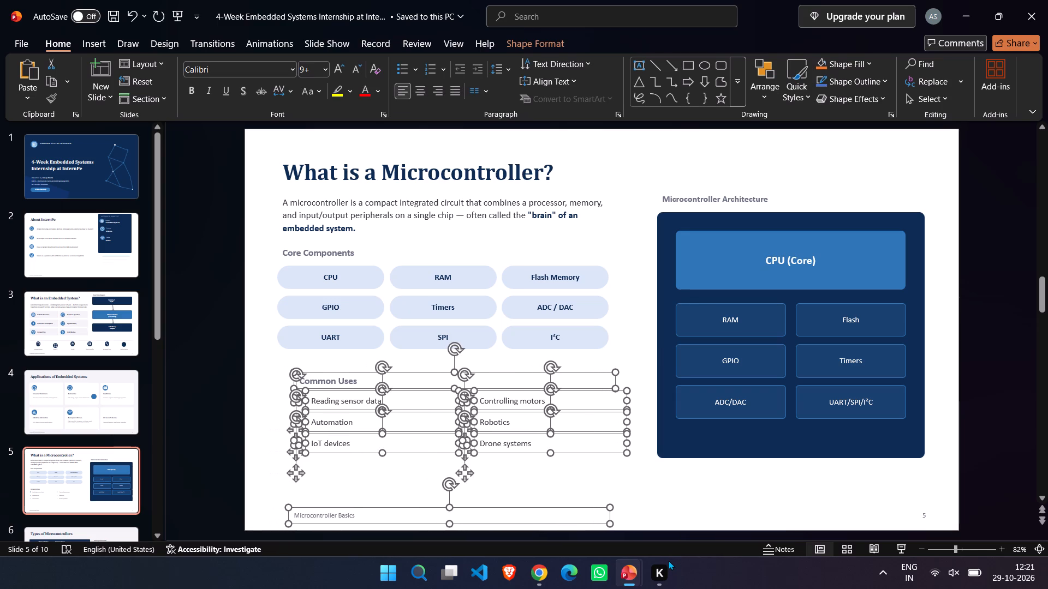
key("Right")
key("Right")
key("Right")
key("Right")
key("Right")
key("Right")
key("Right")
key("Right")
key("Right")
key("Right")
key("Right")
key("Right")
key("Right")
key("Right")
key("Right")
key("Right")
key("Right")
key("Right")
key("Right")
key("Right")
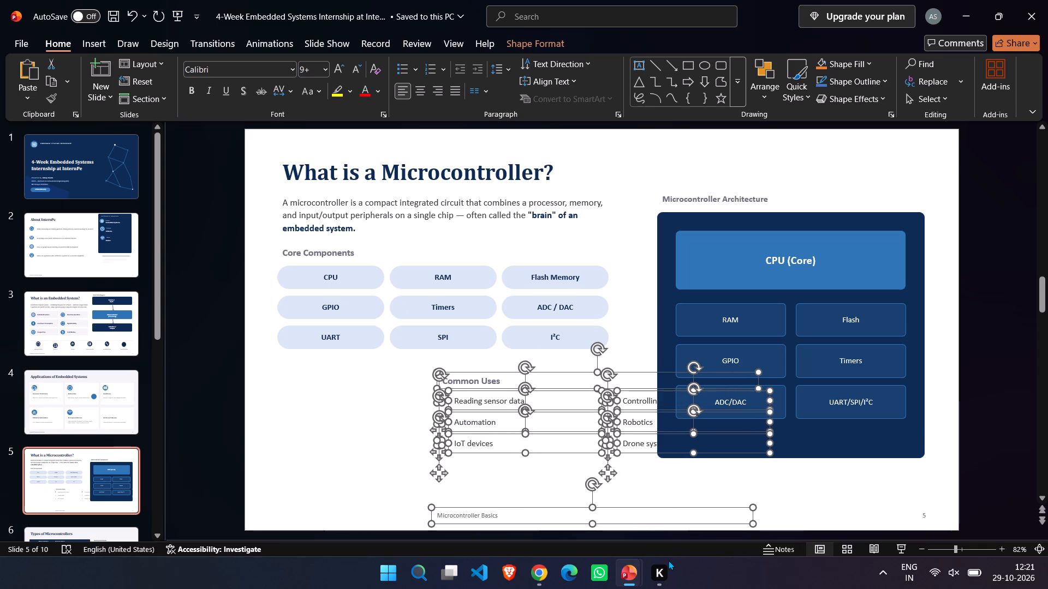
Move the selected Common Uses block and footer text up until the Common Uses heading sits above the slide title.
scroll(669, 560, "down", 4, "ctrl")
scroll(805, 478, "down", 1, "ctrl")
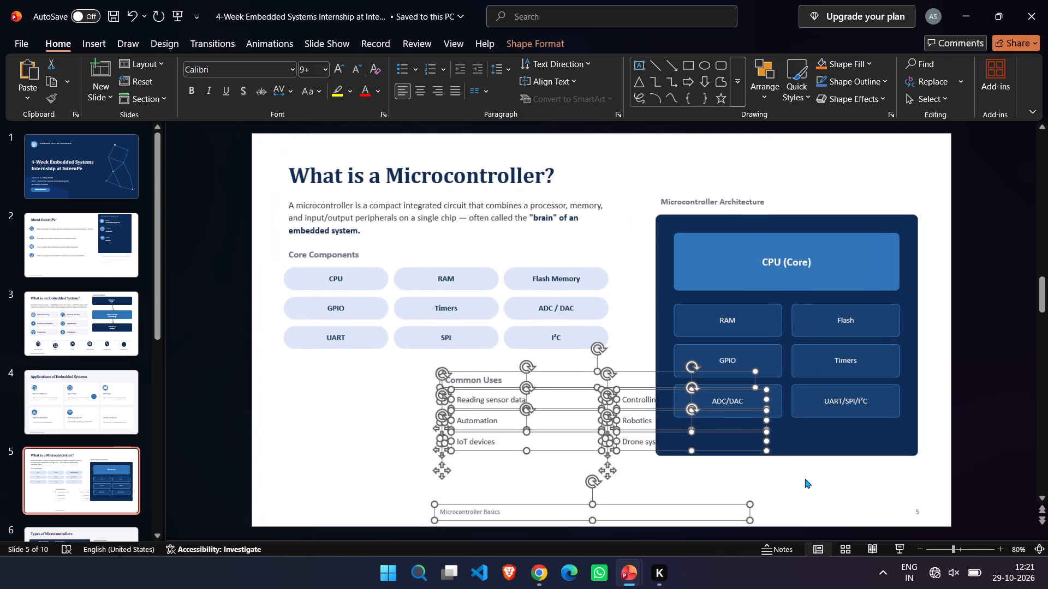
key("Up")
key("Up")
key("Up")
key("Up")
key("Up")
key("Up")
key("Up")
key("Up")
key("Up")
key("Up")
key("Up")
key("Up")
key("Up")
key("Up")
key("Up")
key("Up")
key("Up")
key("Up")
key("Up")
key("Up")
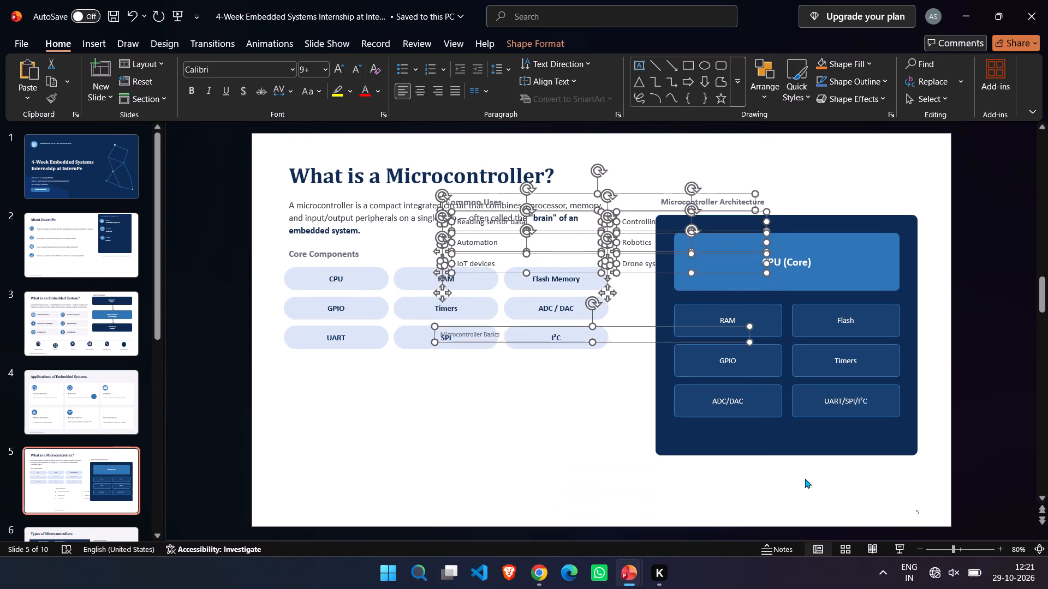
key("Up")
key("Up")
key("Up")
key("Up")
key("Up")
key("Up")
key("Up")
key("Up")
key("Up")
key("Up")
key("Up")
key("Up")
key("Up")
key("Up")
key("Up")
key("Up")
key("Up")
key("Up")
key("Up")
key("Up")
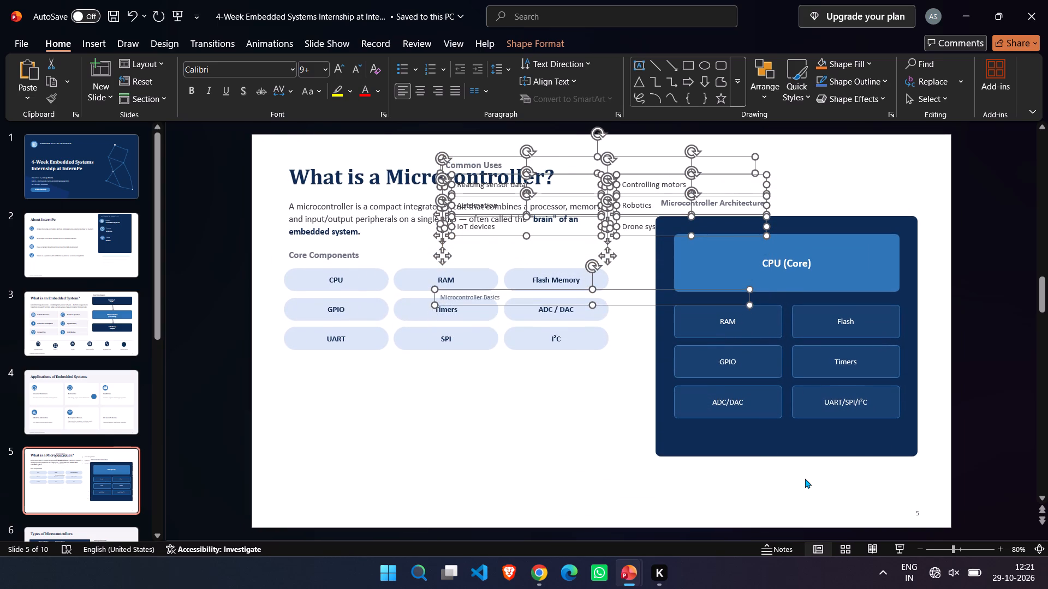
key("Up")
key("Up")
key("Up")
key("Up")
key("Up")
key("Up")
key("Up")
key("Up")
key("Up")
key("Up")
key("Up")
key("Up")
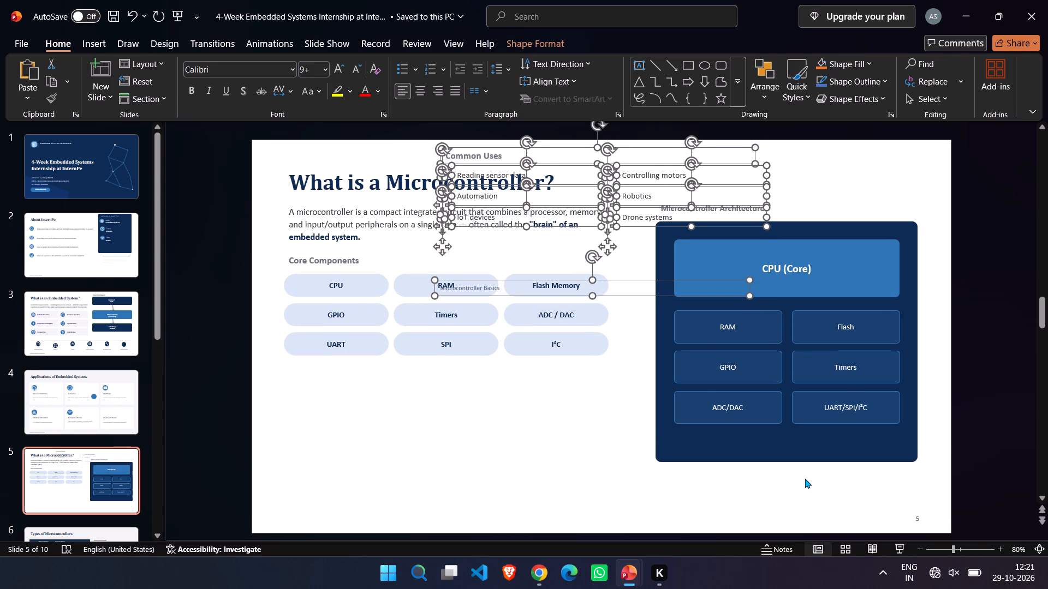
Shift the selected Common Uses block and footer text left, clear of the architecture diagram, so the block overlaps the slide title.
key("Left")
key("Left")
key("Left")
key("Left")
key("Left")
key("Left")
key("Left")
key("Left")
key("Left")
key("Left")
key("Left")
key("Left")
key("Left")
key("Left")
key("Left")
key("Left")
key("Left")
key("Left")
key("Left")
key("Left")
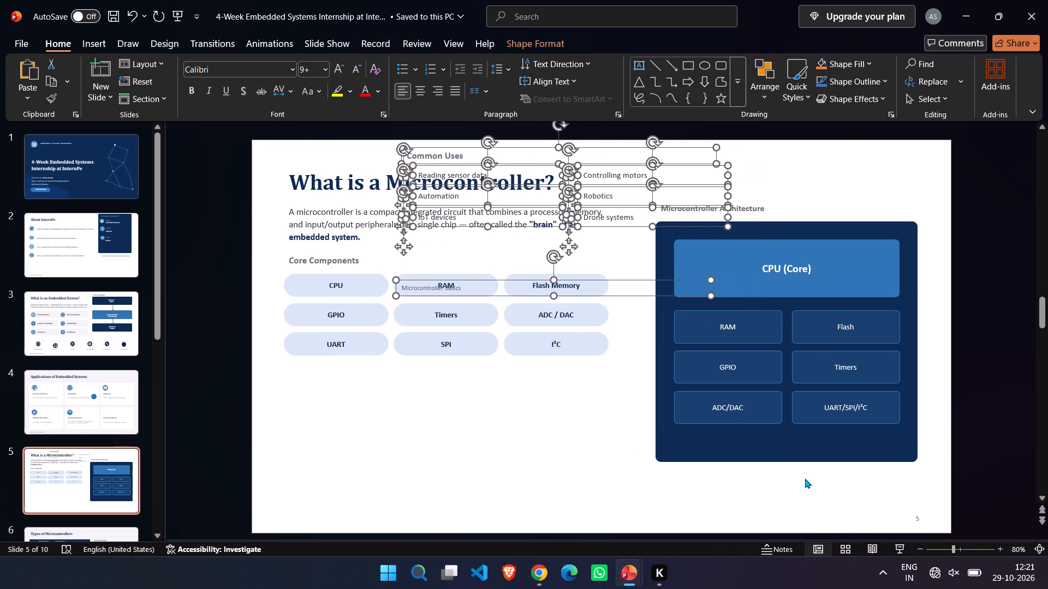
key("Left")
key("Left")
key("Left")
key("Left")
key("Left")
key("Left")
key("Left")
key("Left")
key("Left")
key("Left")
key("Left")
key("Left")
key("Left")
key("Left")
key("Left")
key("Left")
key("Left")
key("Left")
key("Left")
key("Left")
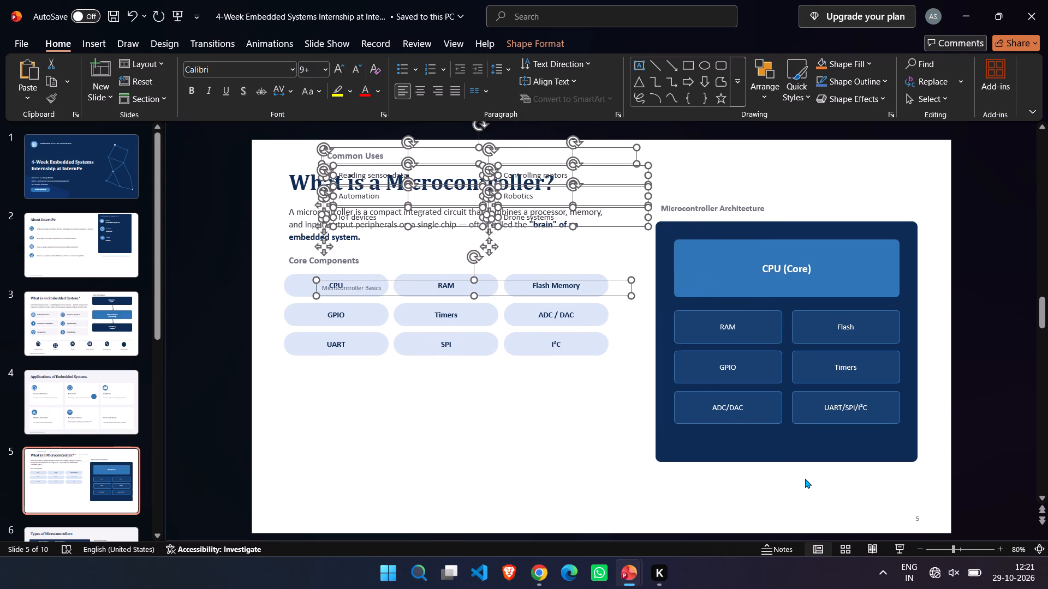
key("Right")
key("Right")
key("Right")
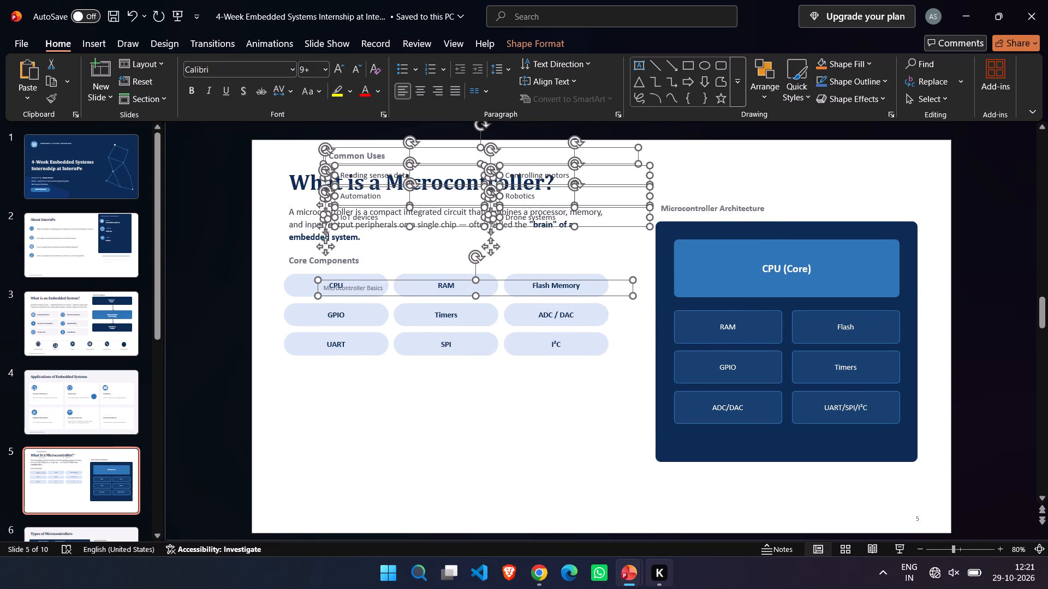
left_click(534, 567)
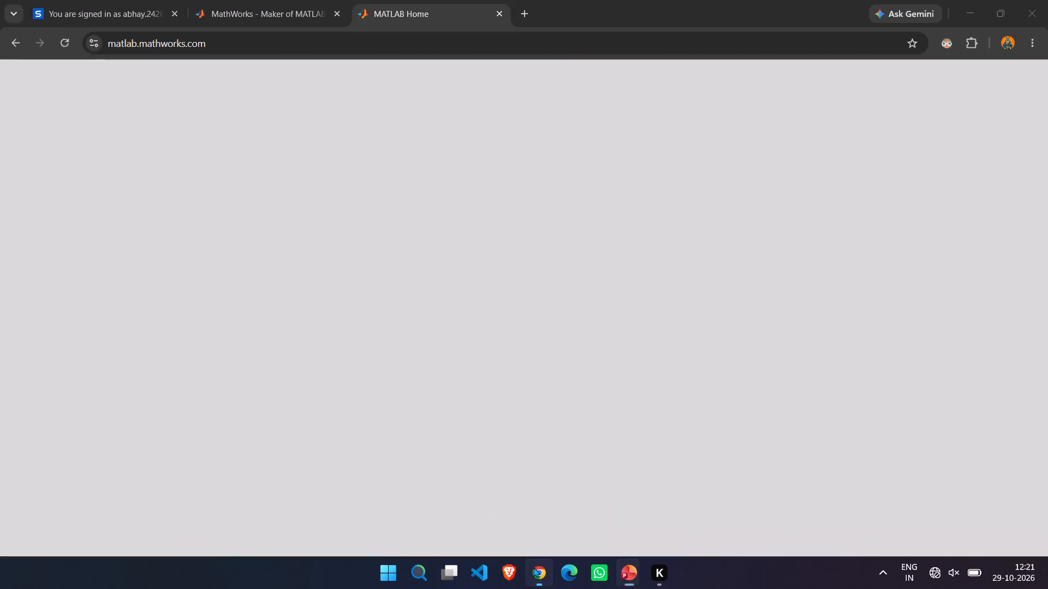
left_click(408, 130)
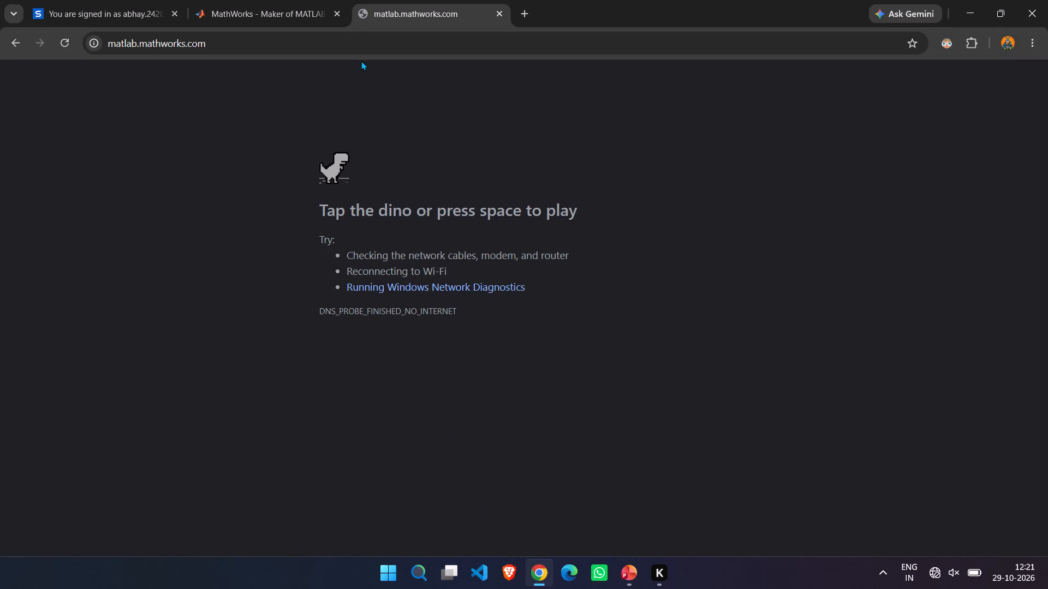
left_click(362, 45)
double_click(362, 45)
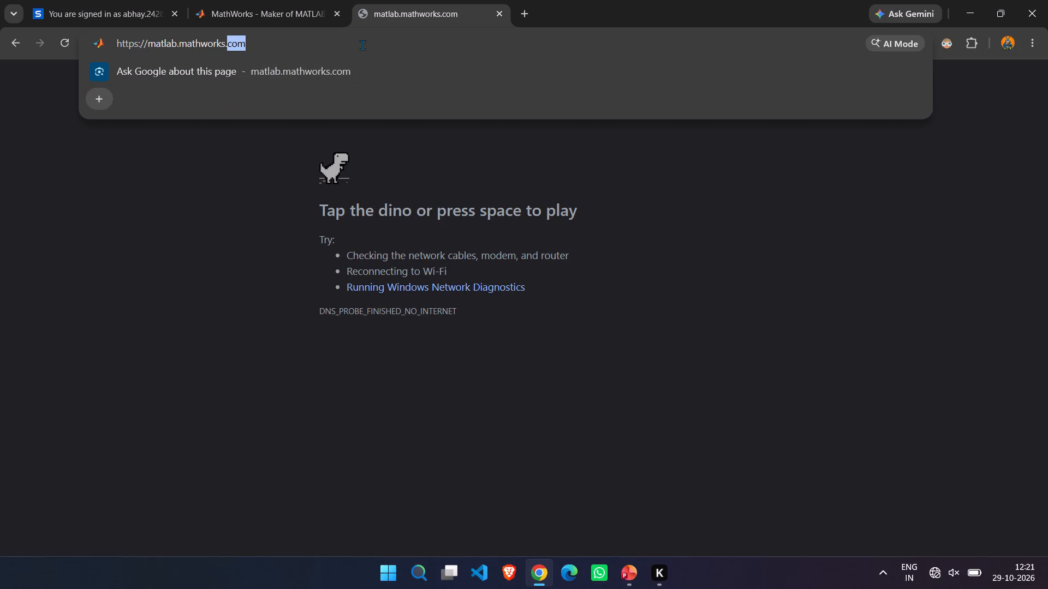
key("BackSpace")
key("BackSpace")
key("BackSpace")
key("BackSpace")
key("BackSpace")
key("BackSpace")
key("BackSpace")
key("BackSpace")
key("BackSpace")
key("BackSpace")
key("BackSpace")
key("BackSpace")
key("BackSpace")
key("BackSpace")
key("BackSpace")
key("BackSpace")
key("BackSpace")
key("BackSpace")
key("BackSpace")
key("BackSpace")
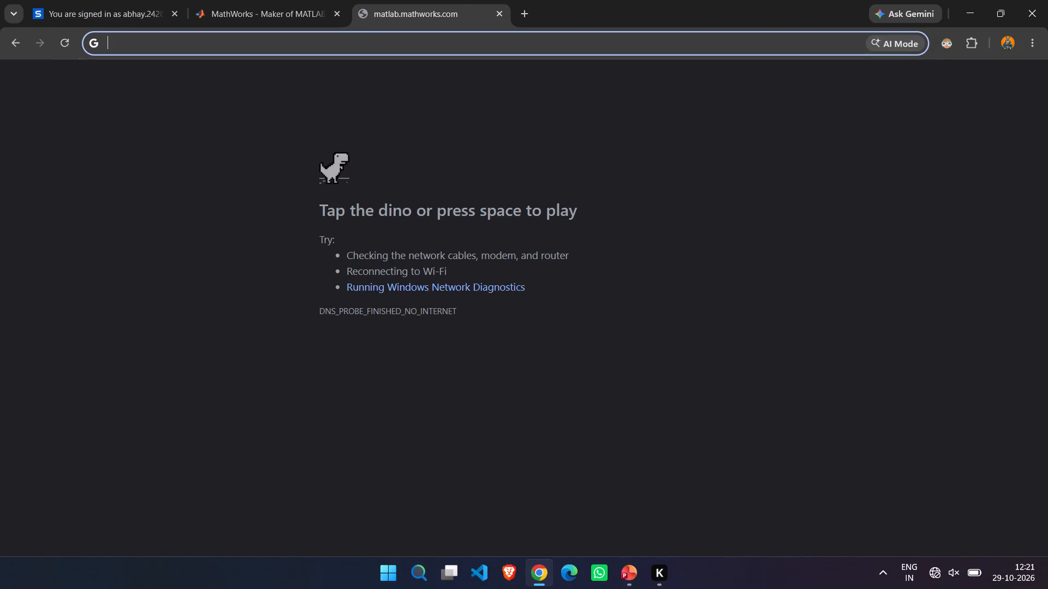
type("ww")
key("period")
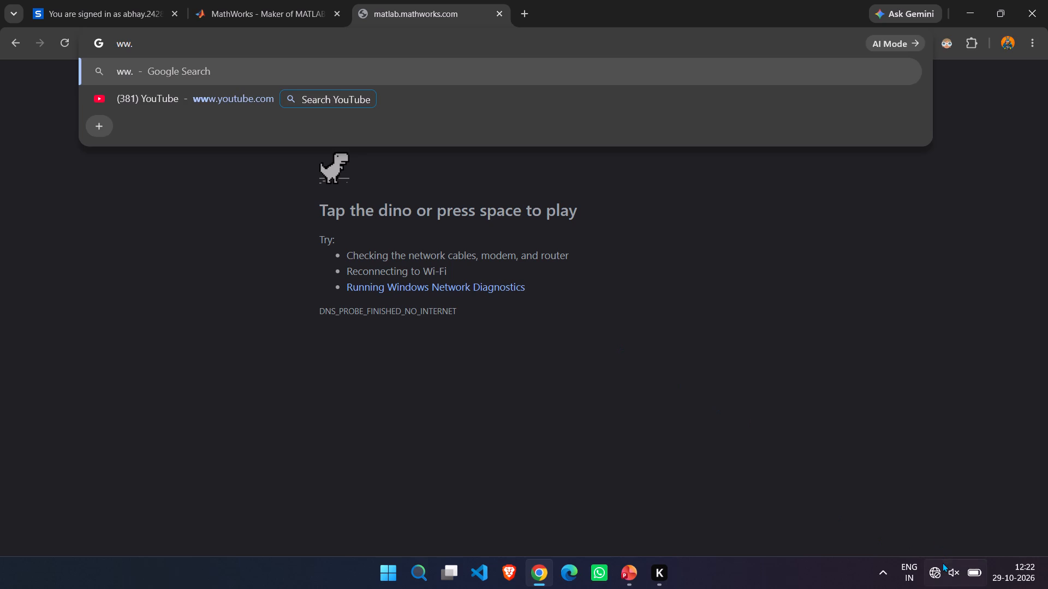
Look through the computer's Bluetooth device list, and turn Bluetooth off.
left_click(938, 555)
left_click(948, 576)
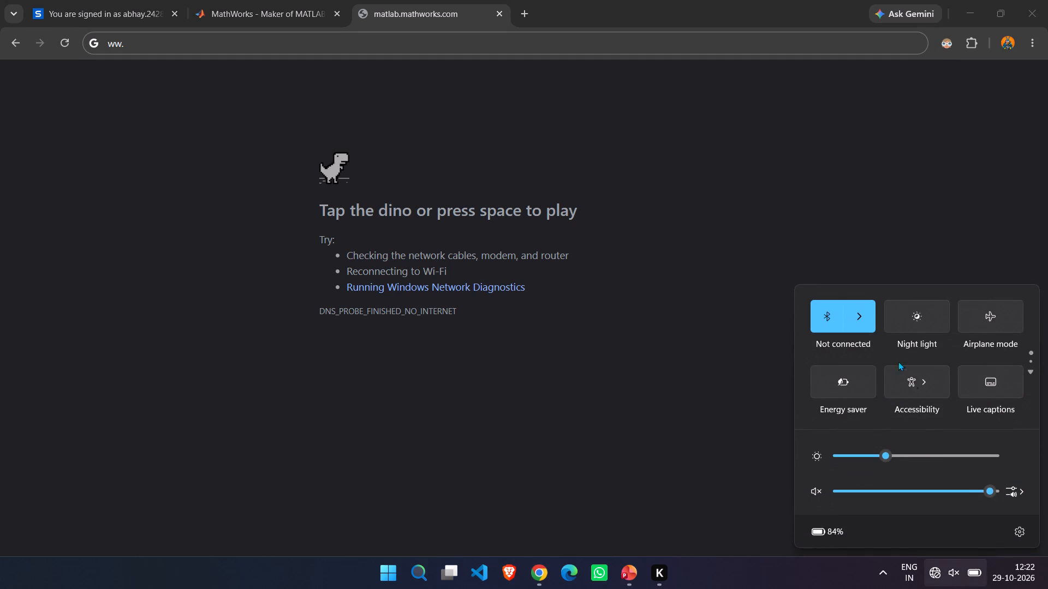
left_click(866, 327)
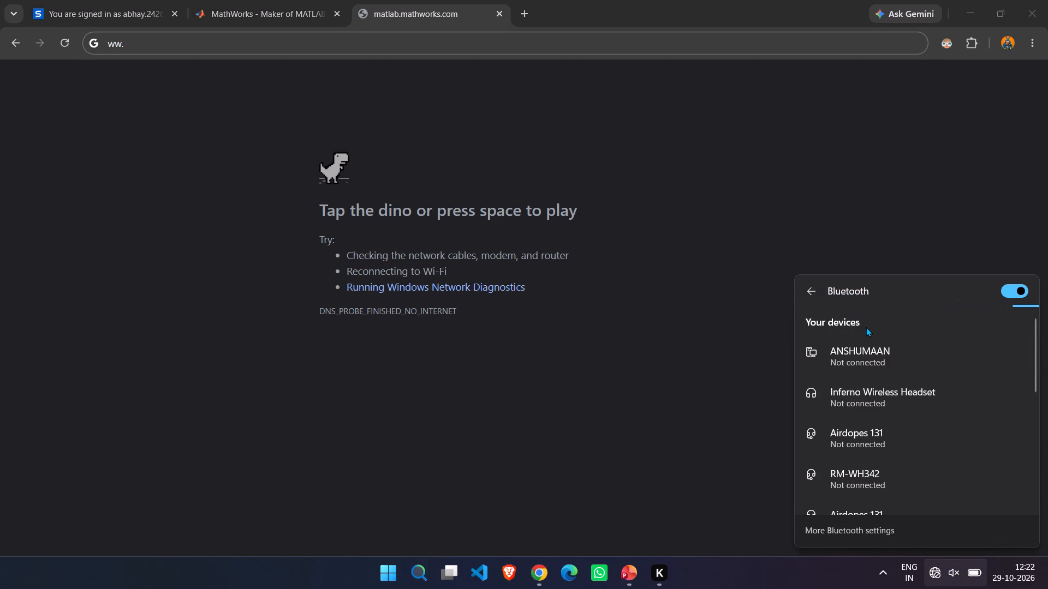
scroll(878, 386, "down", 6)
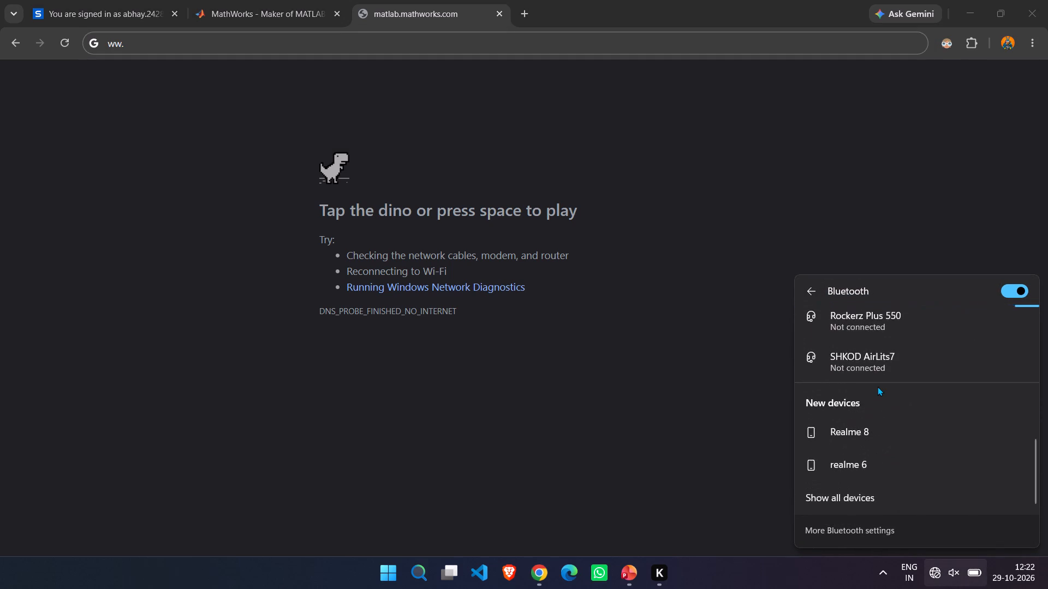
scroll(878, 386, "up", 5)
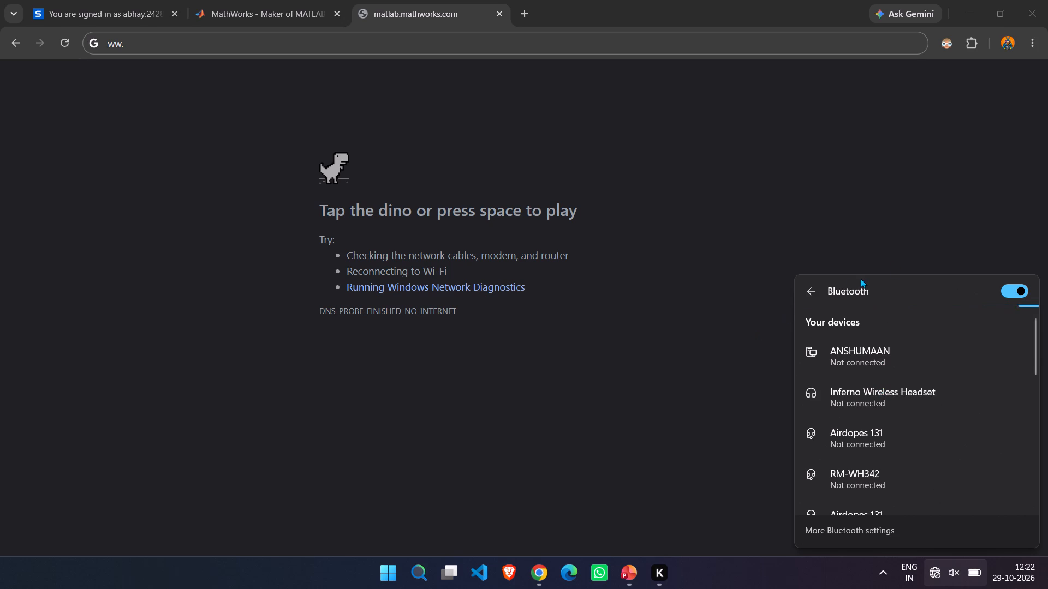
left_click(818, 286)
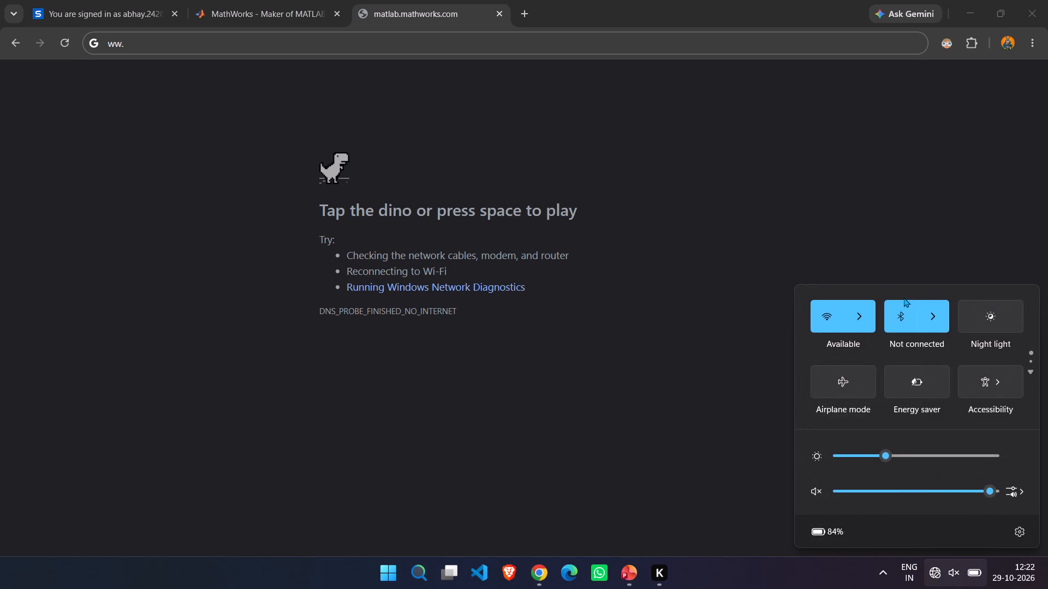
left_click(897, 312)
Connect the computer to the open Wi-Fi network KIET.
left_click(850, 318)
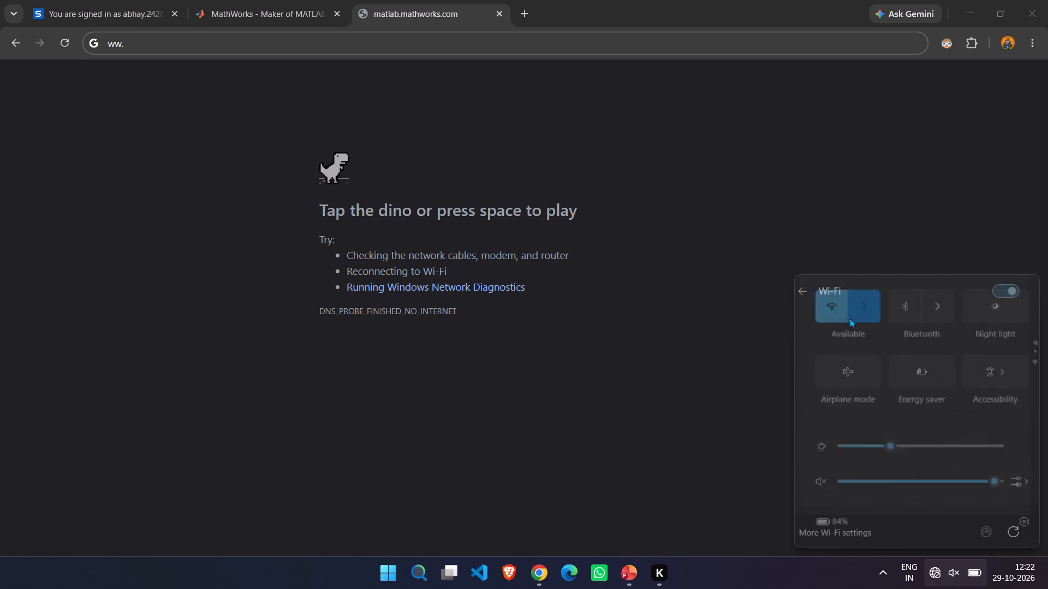
left_click(850, 318)
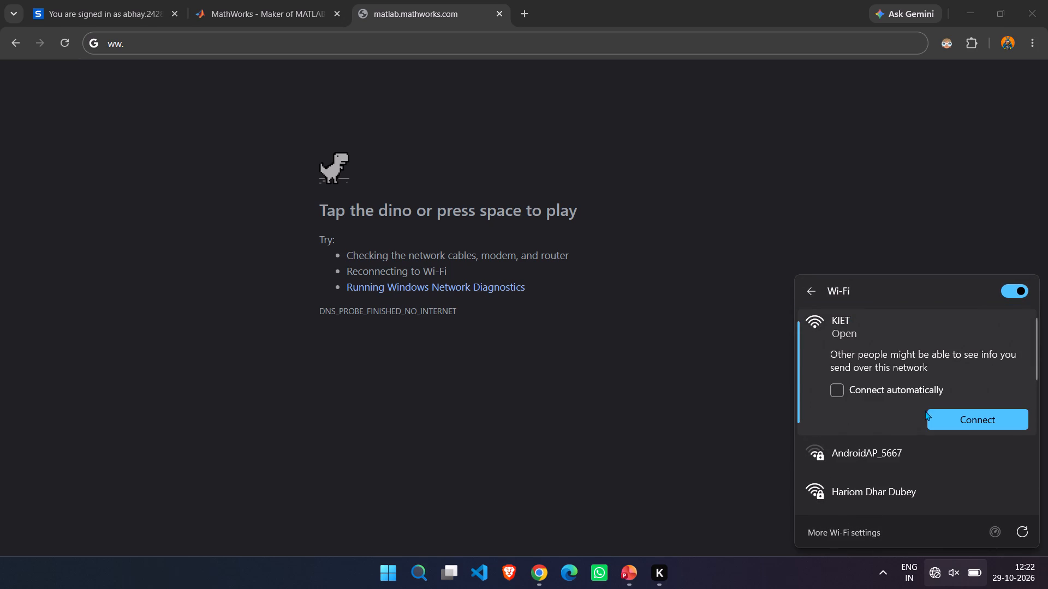
left_click(937, 423)
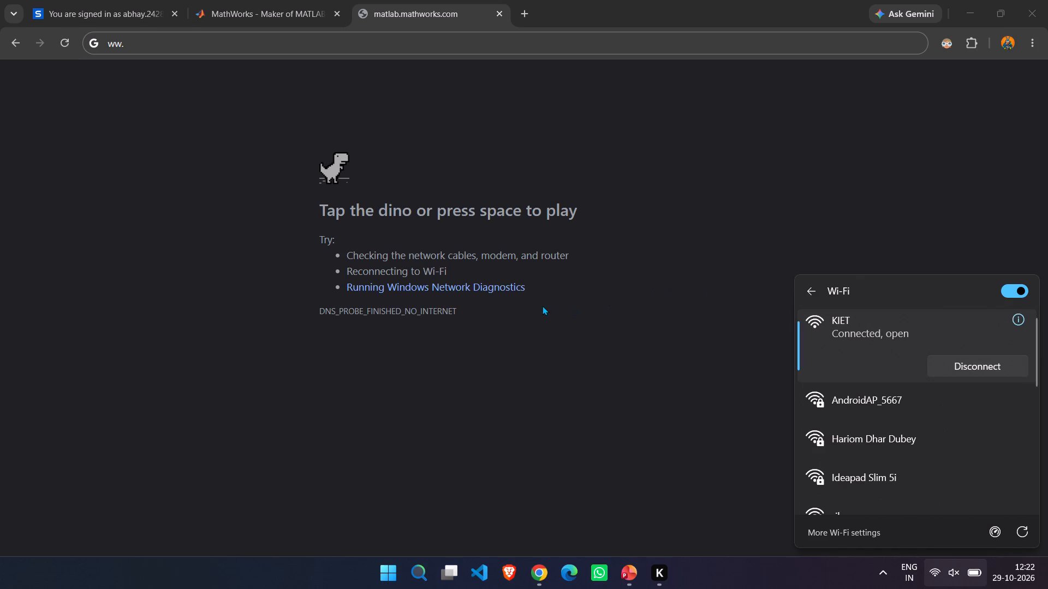
left_click(204, 40)
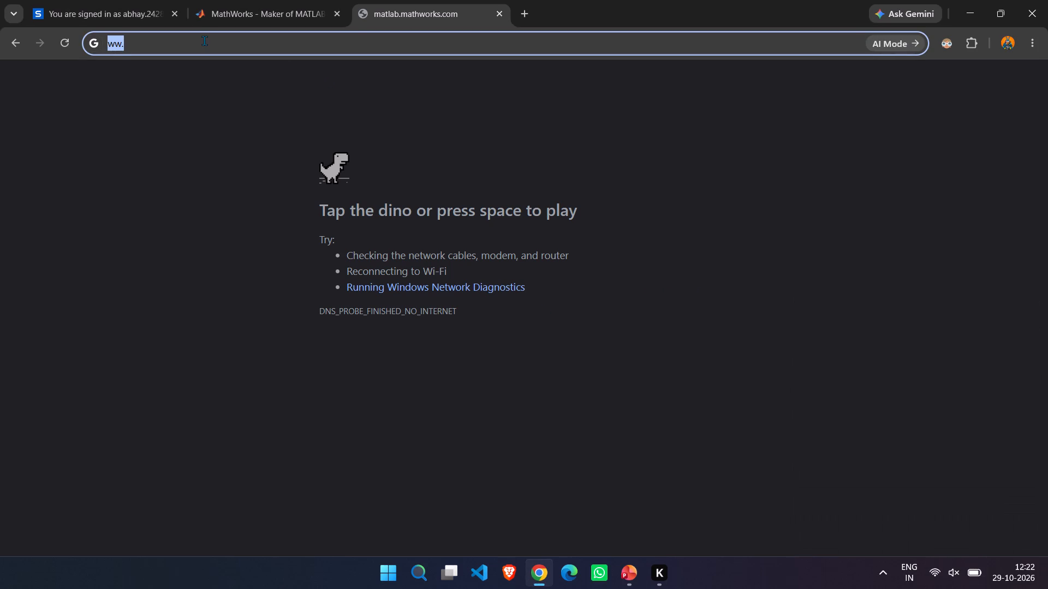
left_click(204, 40)
key("BackSpace")
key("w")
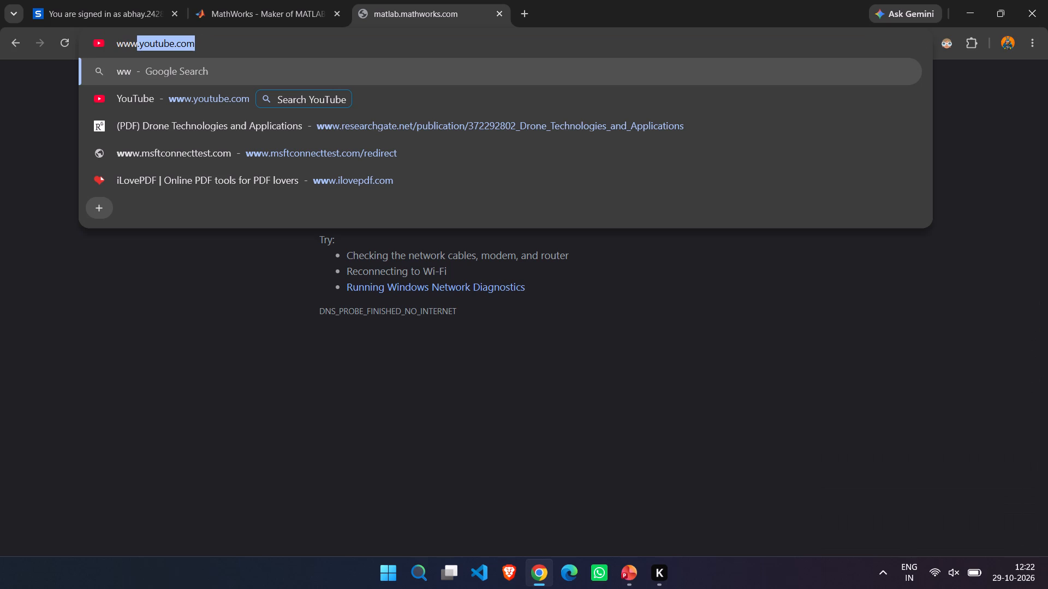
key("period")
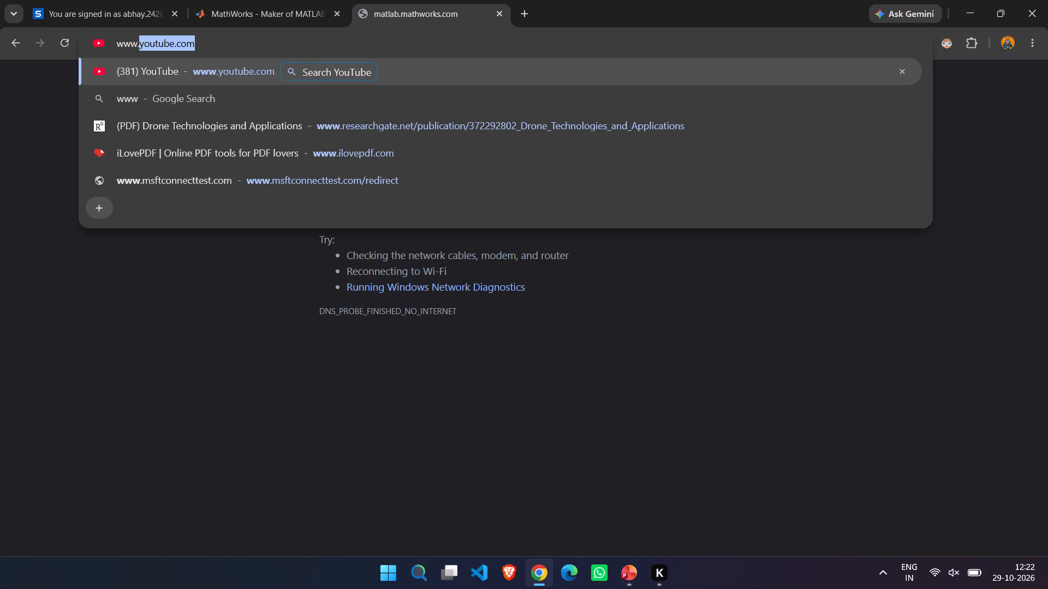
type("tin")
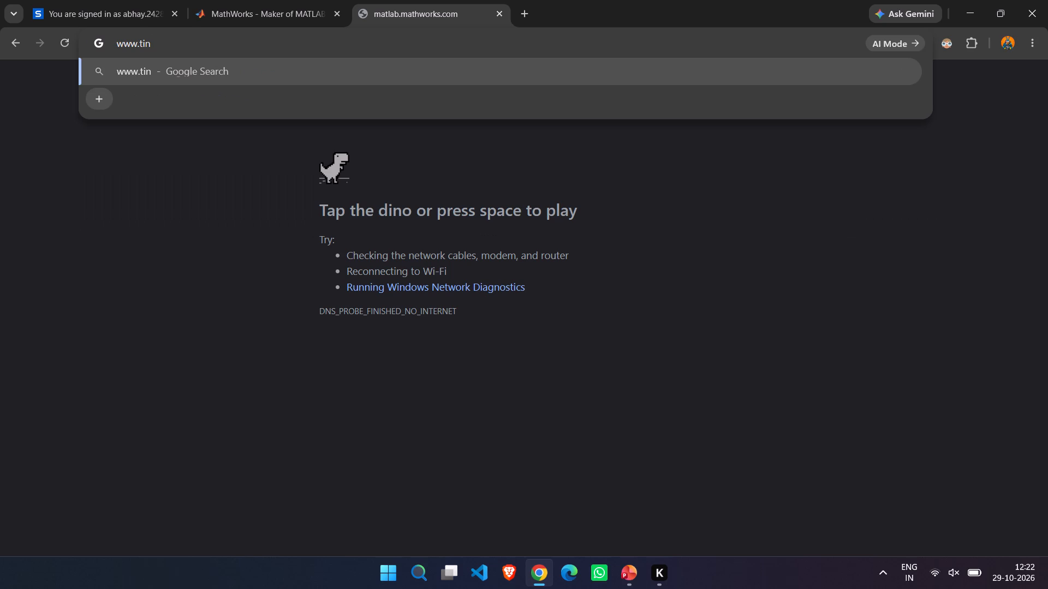
type("yurk")
key("BackSpace")
key("l")
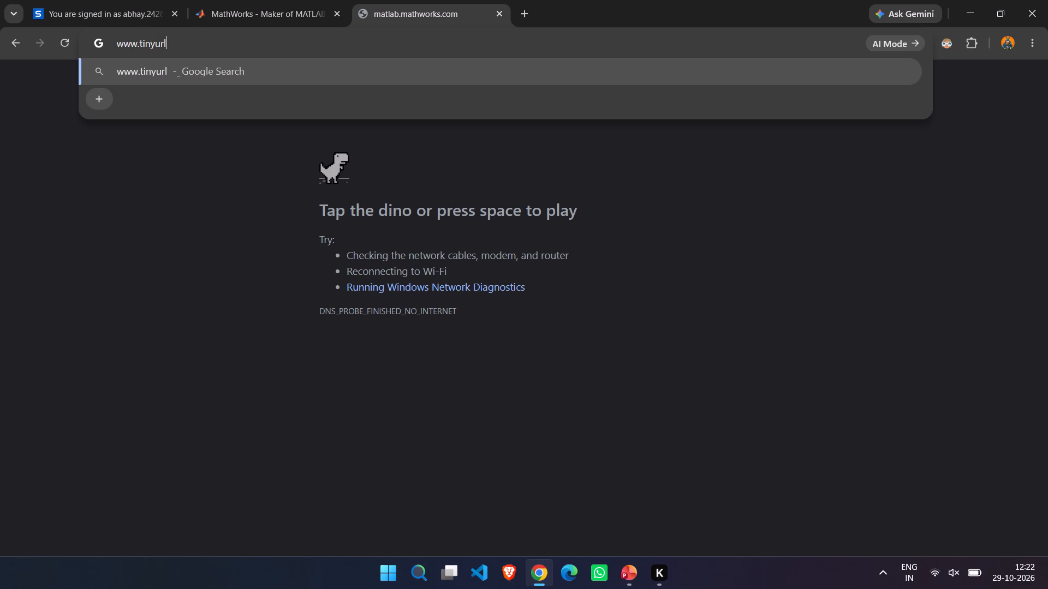
key("period")
type("com")
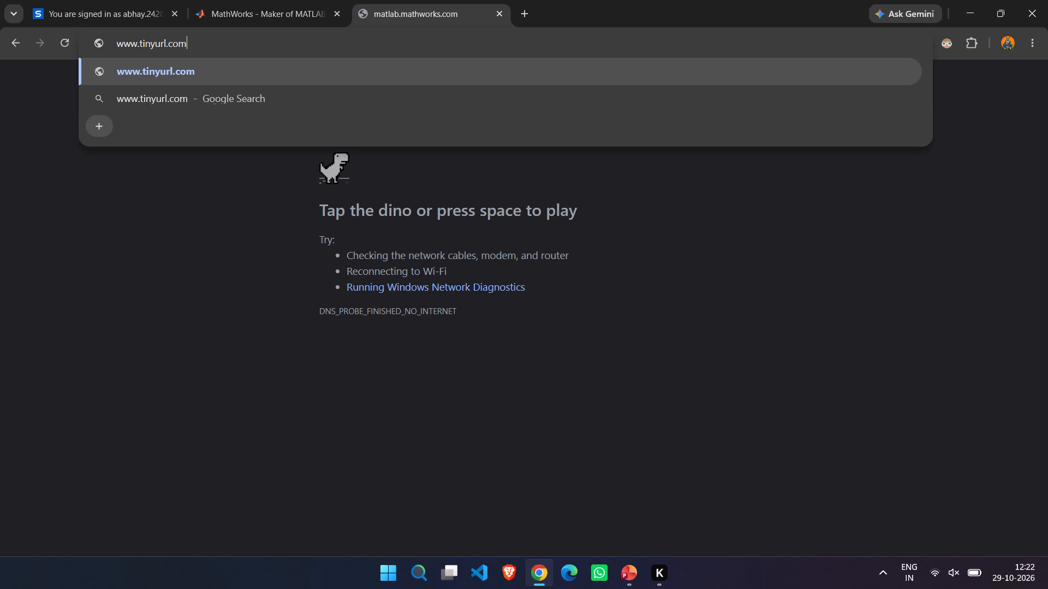
key("slash")
key("shift+m")
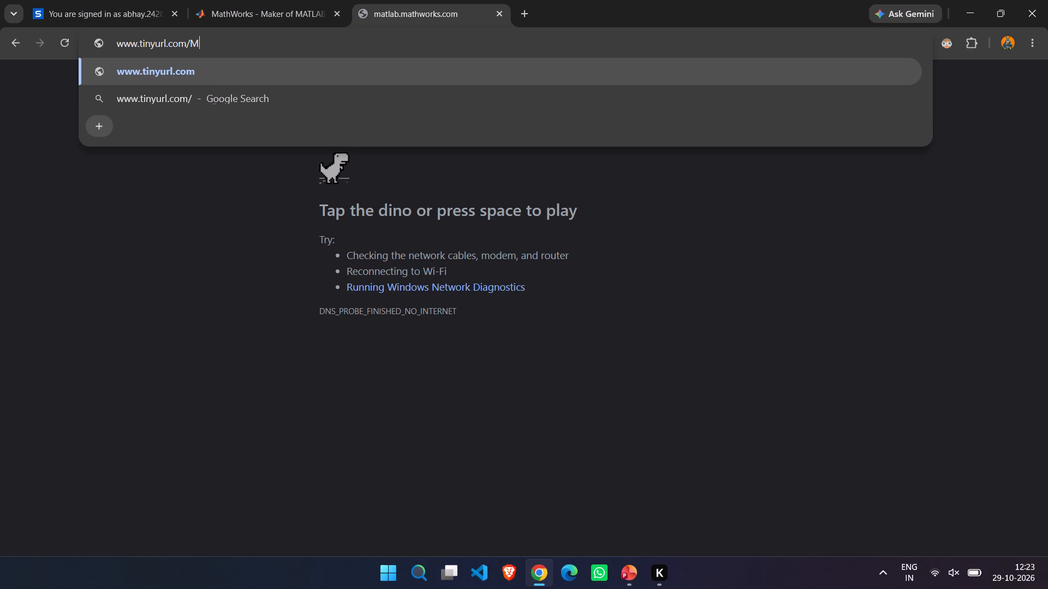
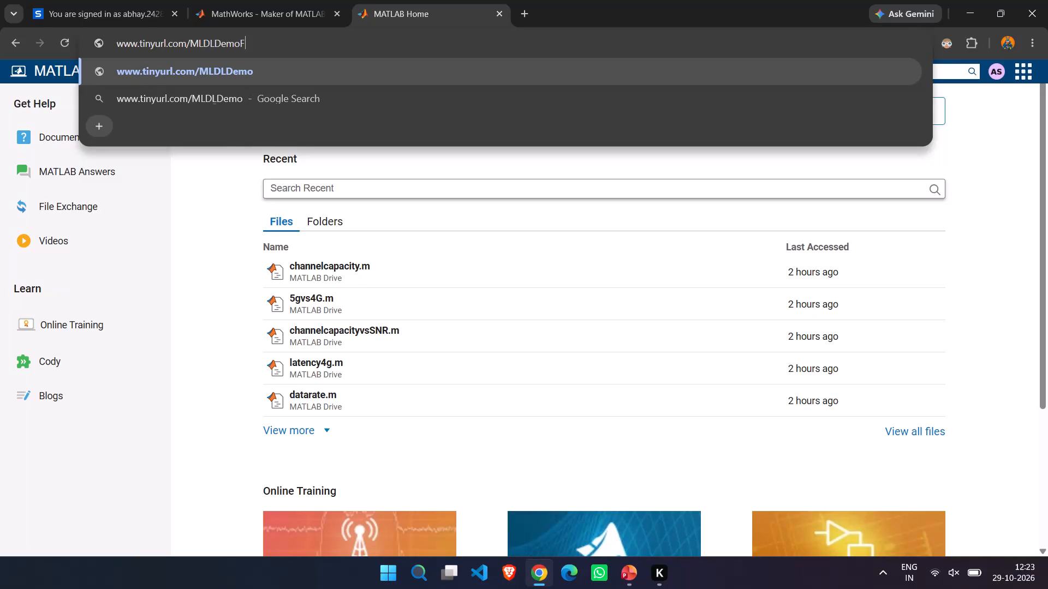
type("iles")
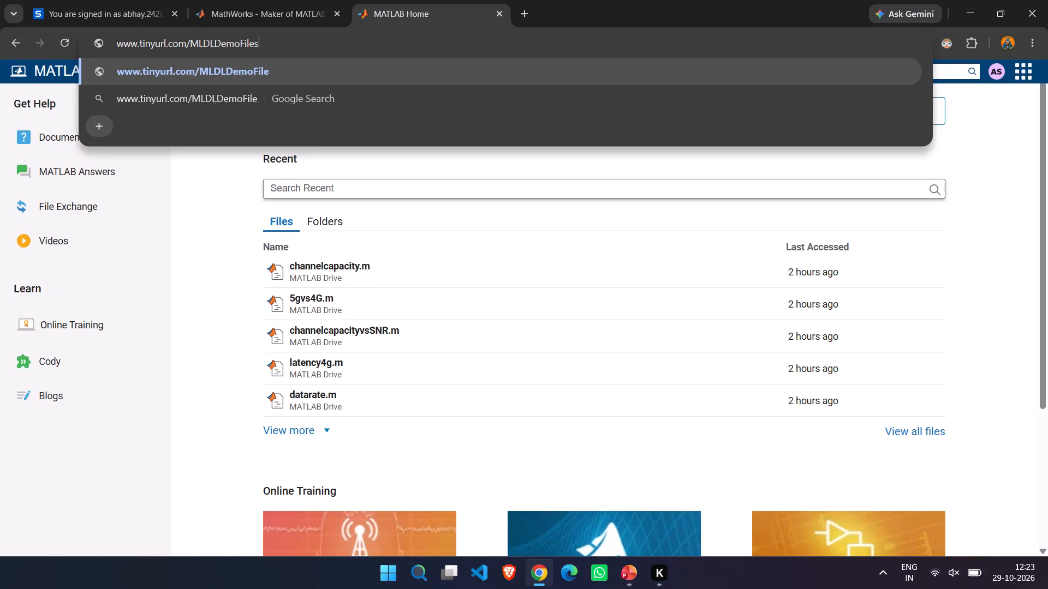
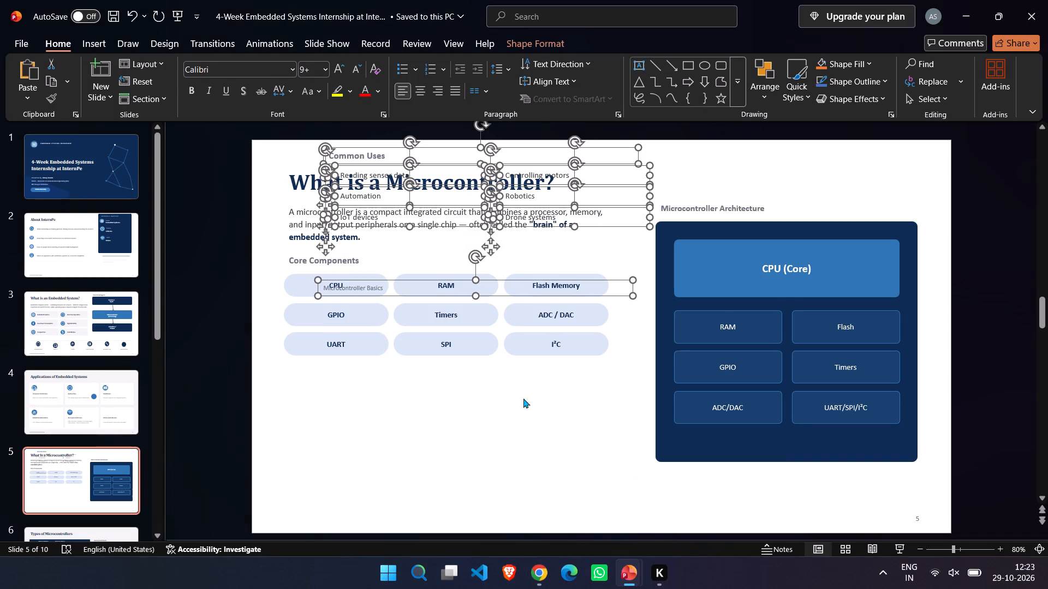
Add a text box reading "Common uses" beneath the UART block on the microcontroller slide.
left_click(283, 407)
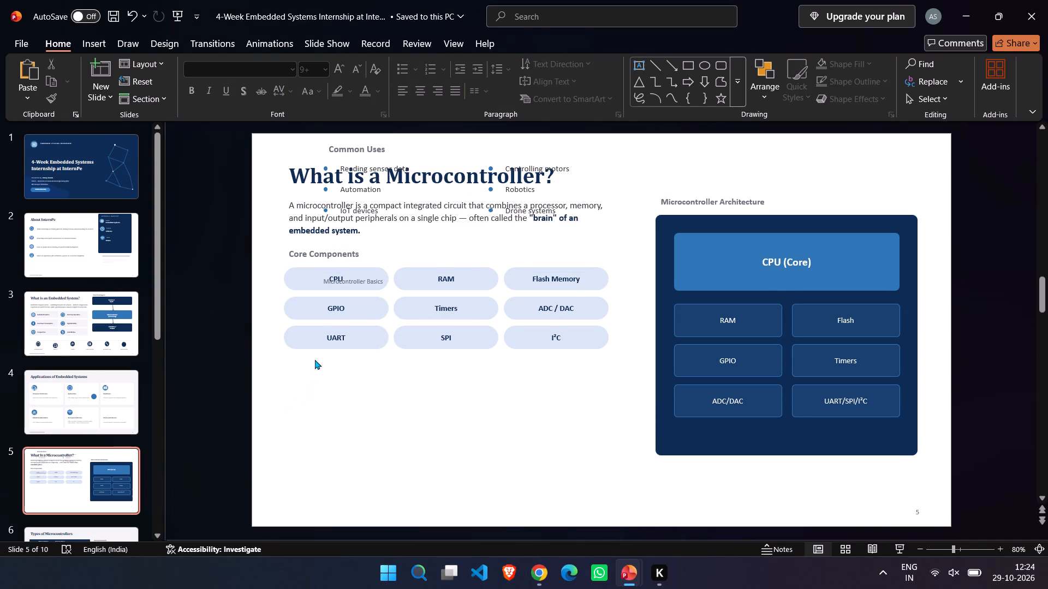
left_click(317, 357)
double_click(309, 366)
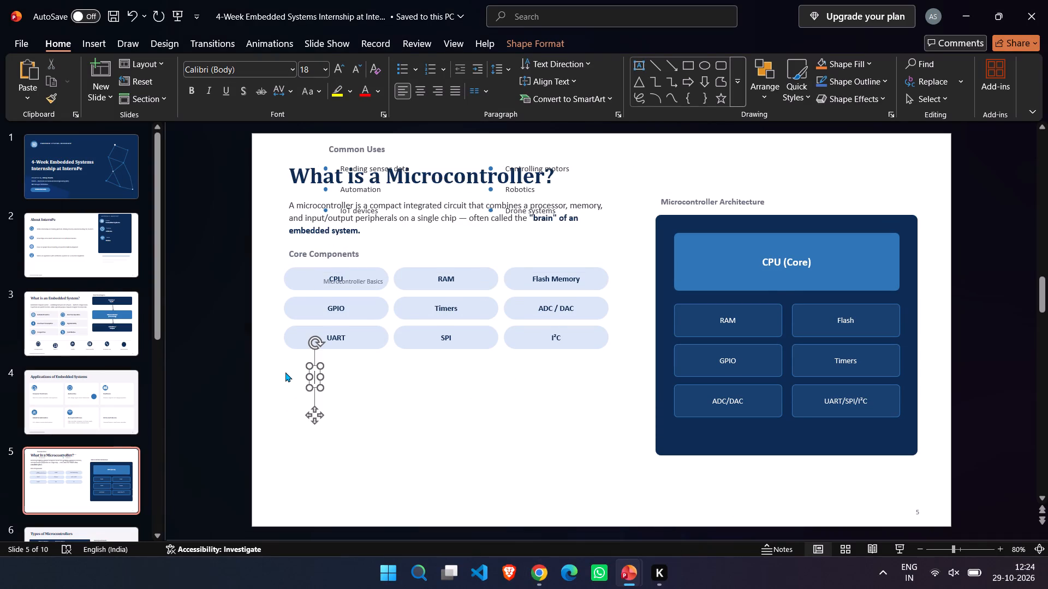
type("comm")
type("on")
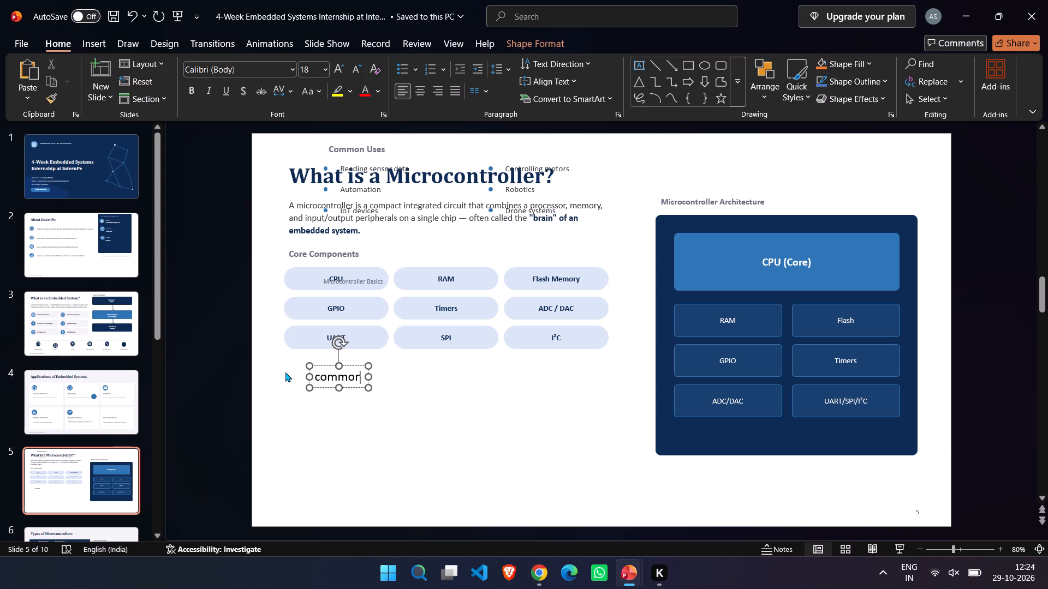
key("space")
type("uses")
key("Down")
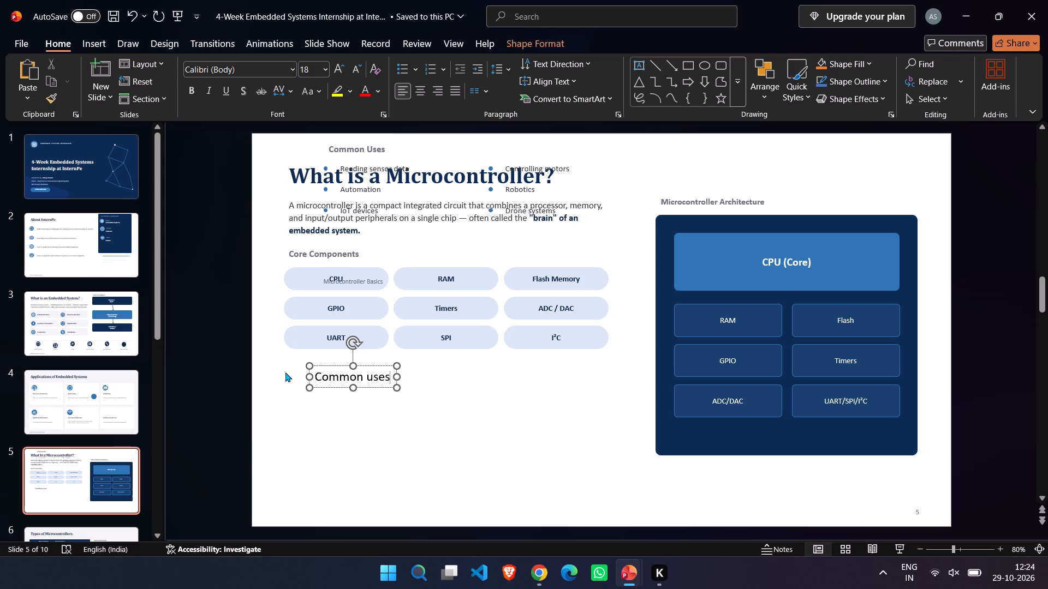
Add a second line reading ". Reading sensor data" under "Common uses" in the same text box.
key("Return")
type(".")
key("space")
type("REading")
key("space")
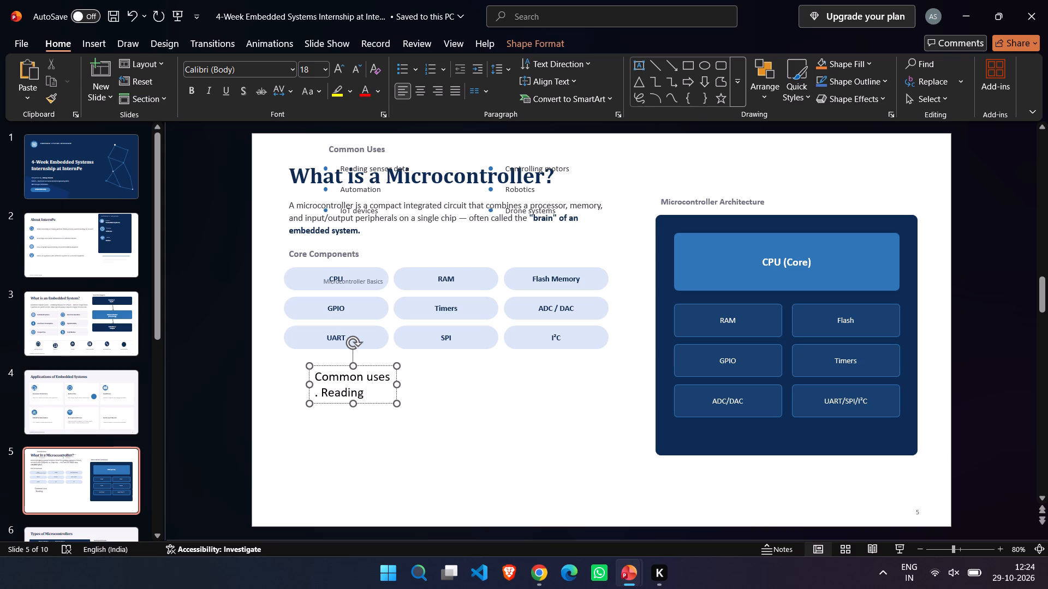
type("sensor dat")
key("space")
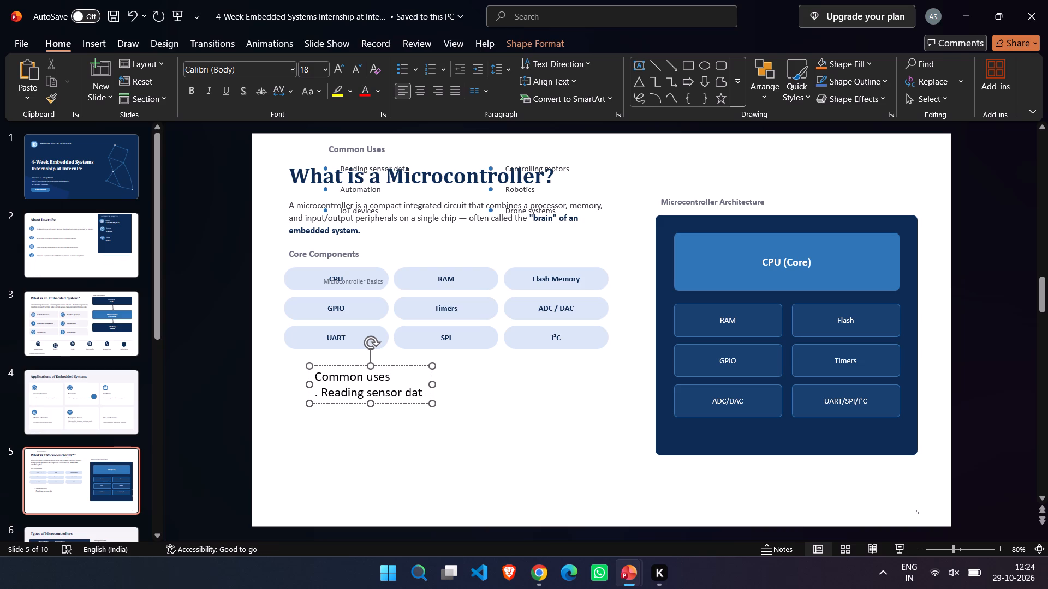
key("BackSpace")
key("a")
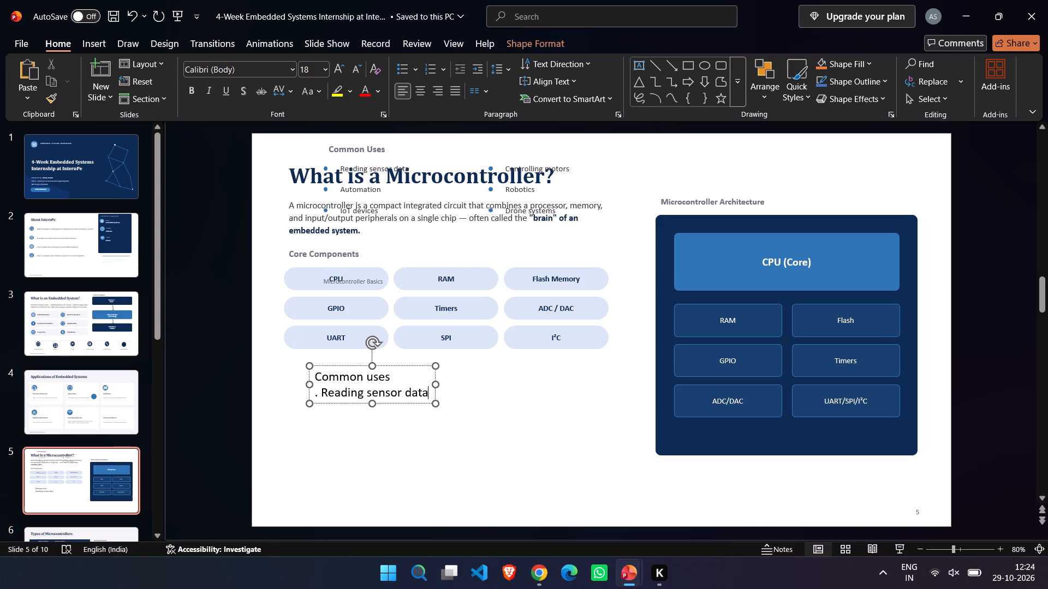
key("Right")
key("Right")
key("Right")
key("Right")
key("Right")
key("Right")
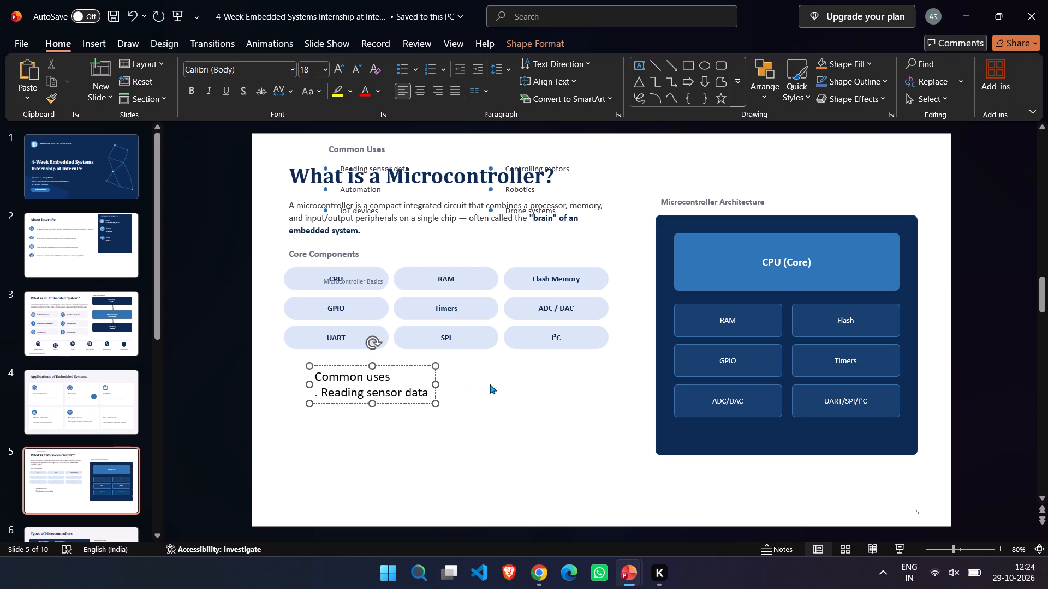
Add a text box reading ".Contolling motors" to the right of the ". Reading sensor data" line.
left_click(494, 384)
double_click(494, 384)
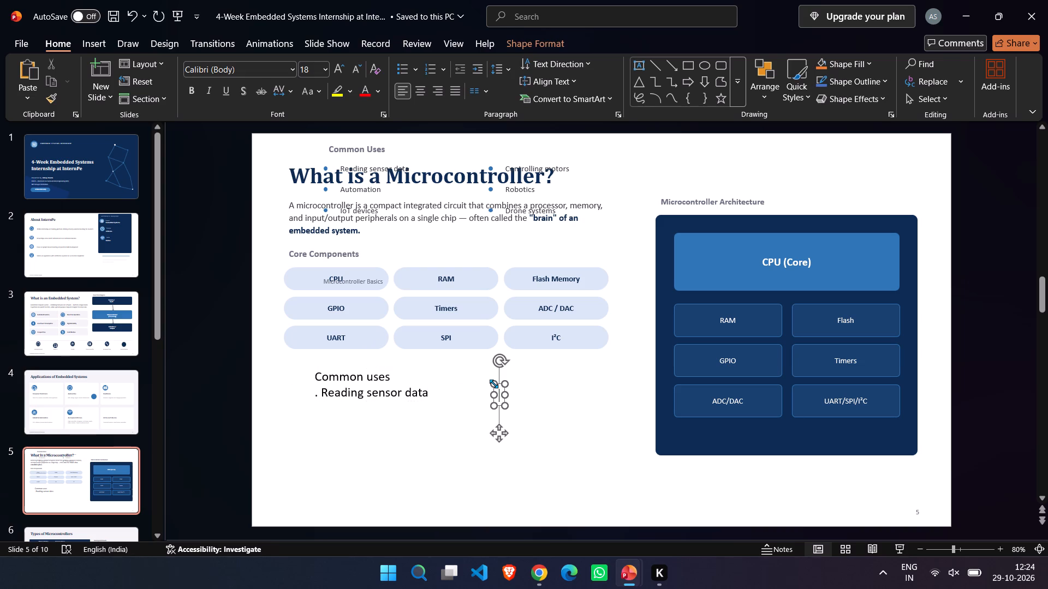
key("period")
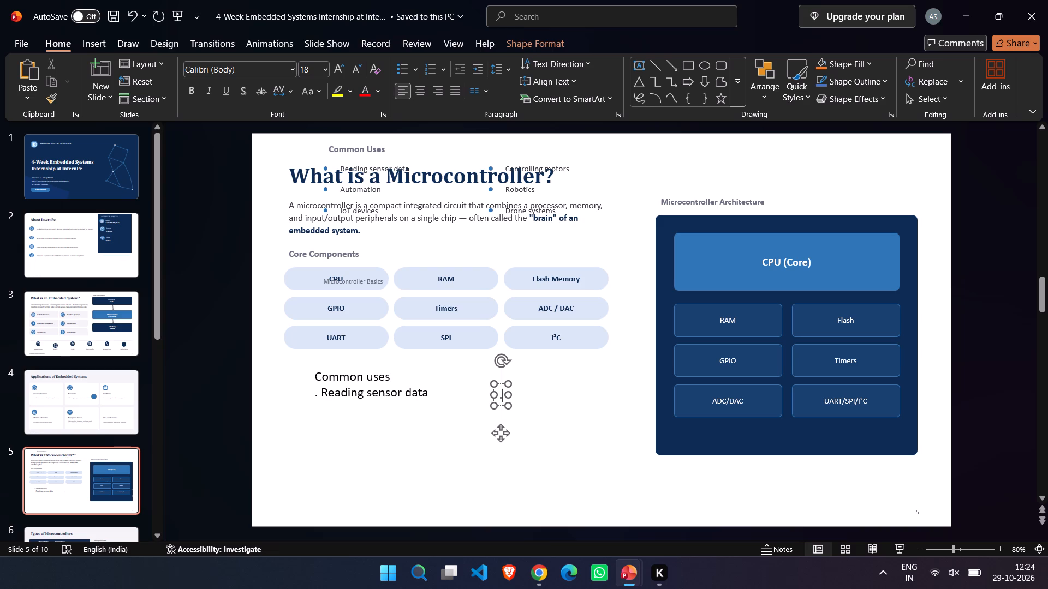
type("Contolling")
key("space")
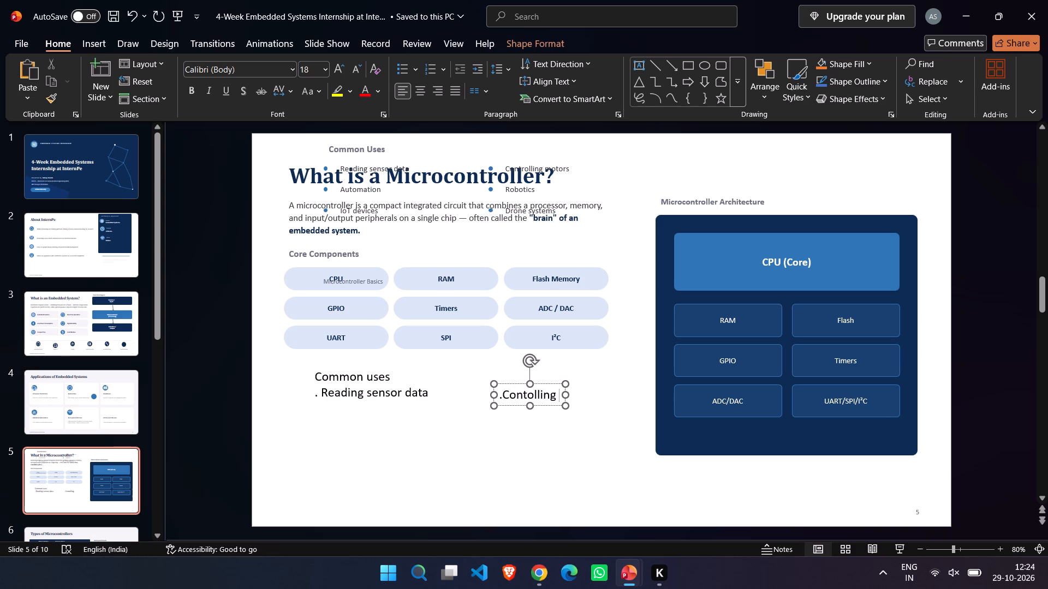
type("moto")
type("rs")
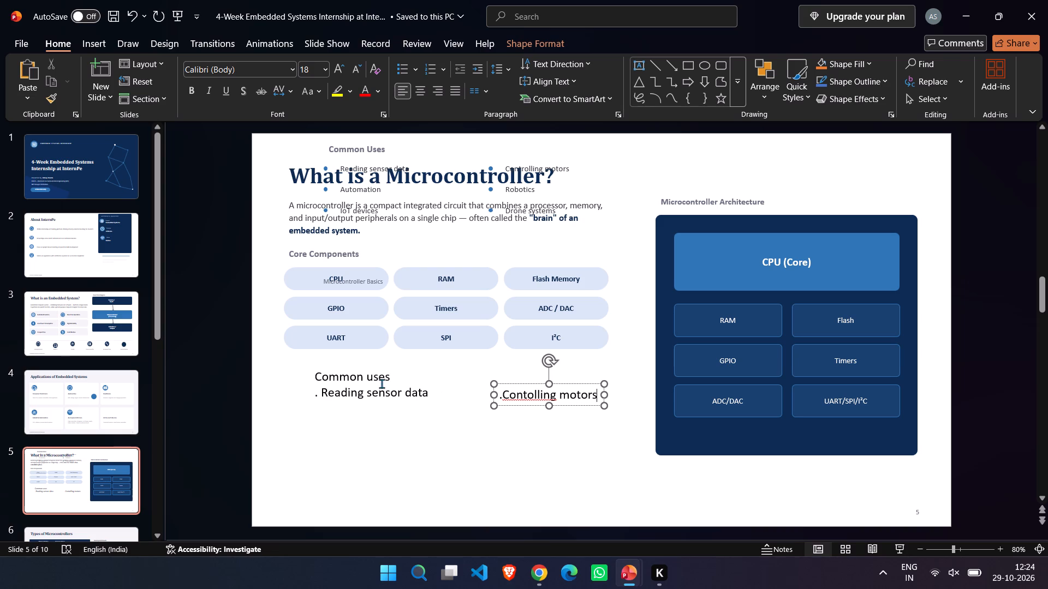
Add a text box reading ". AUtomation" below the ". Reading sensor data" line.
left_click(327, 426)
double_click(327, 426)
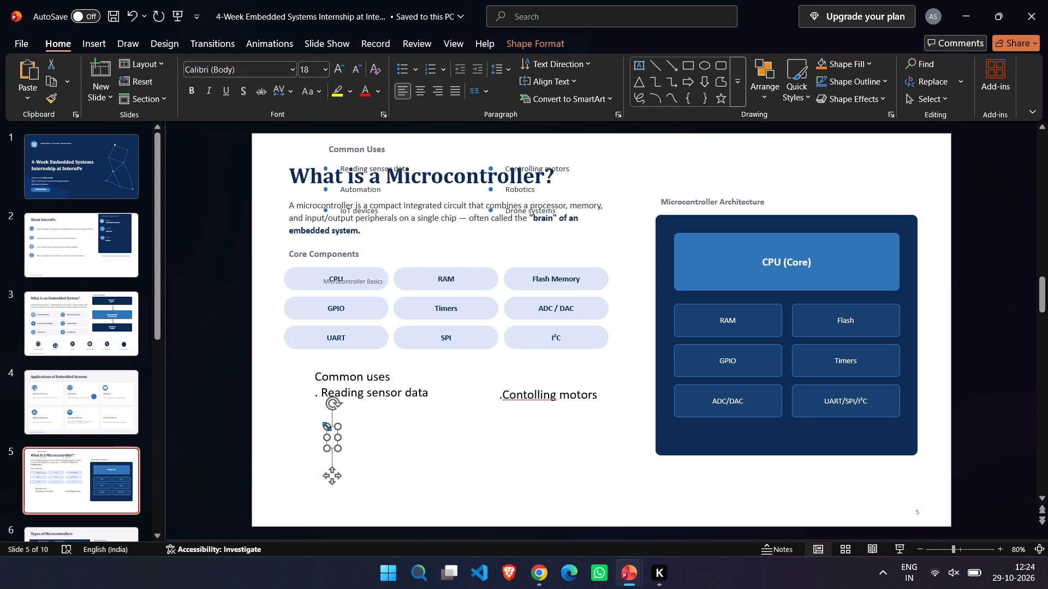
key("period")
key("space")
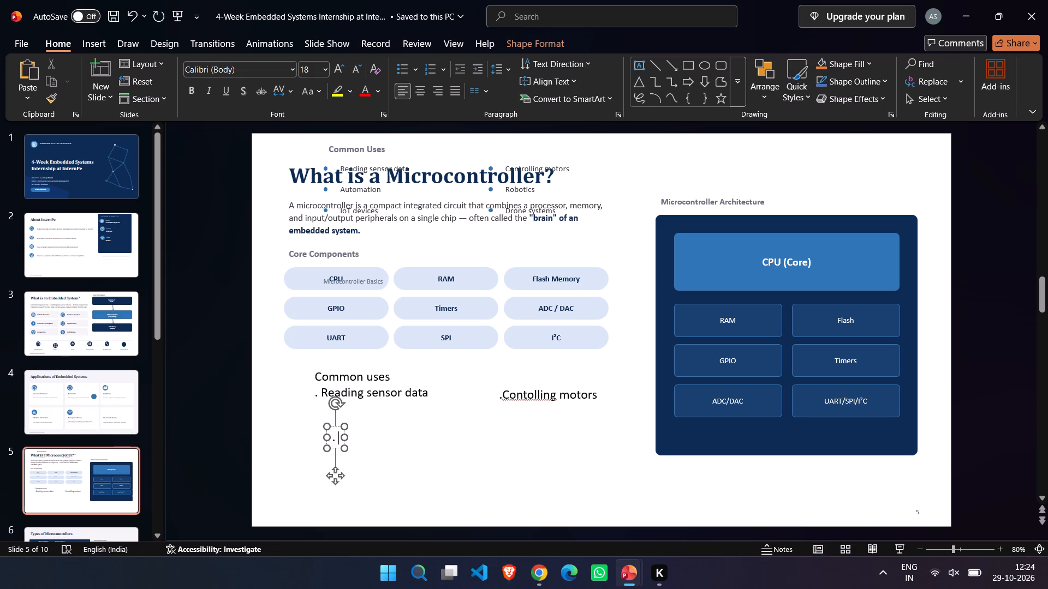
type("AUti")
key("BackSpace")
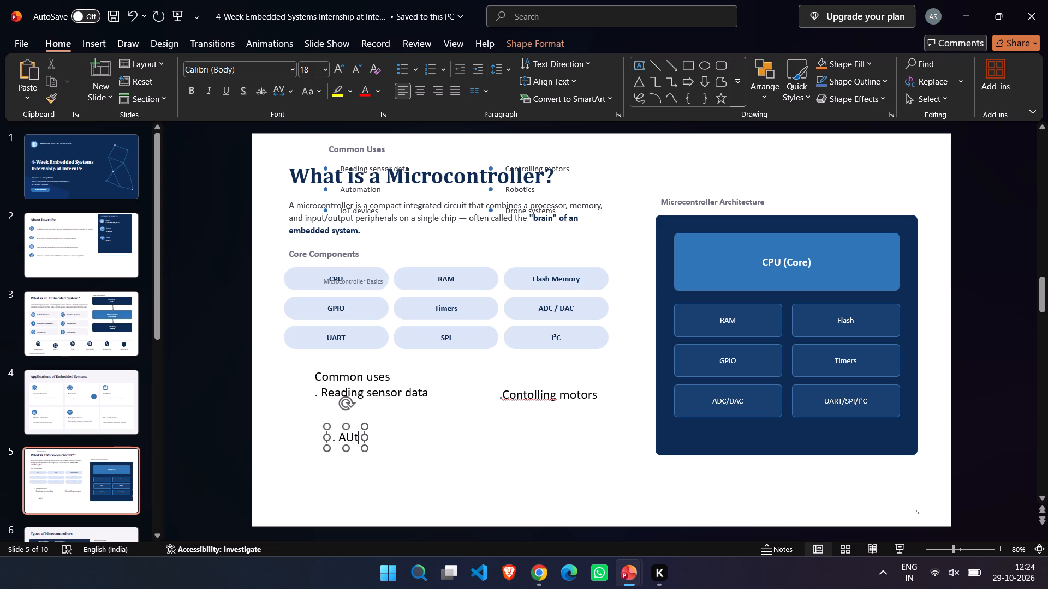
type("omato")
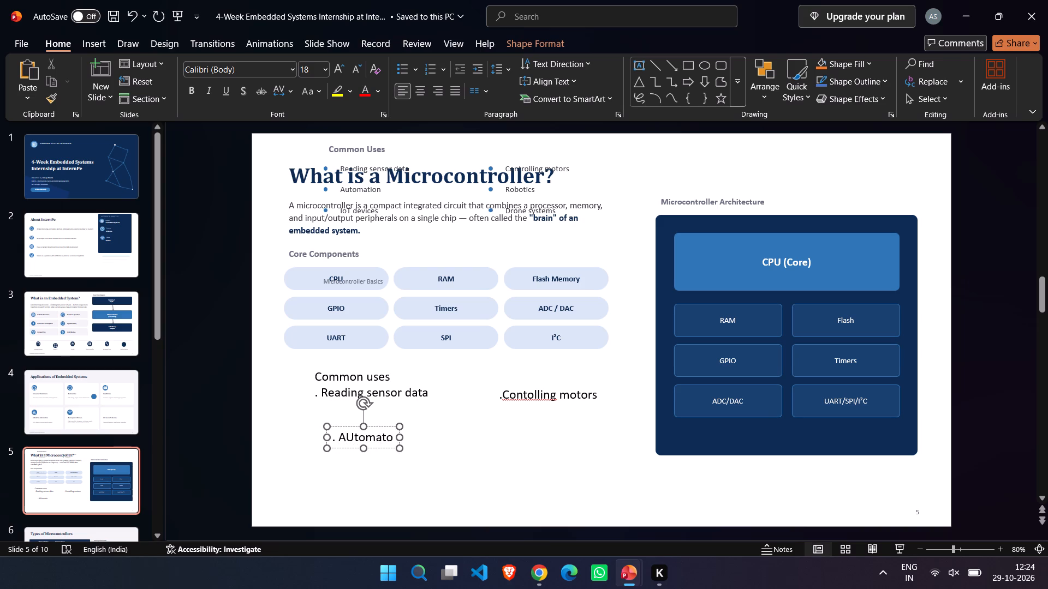
key("BackSpace")
type("ion")
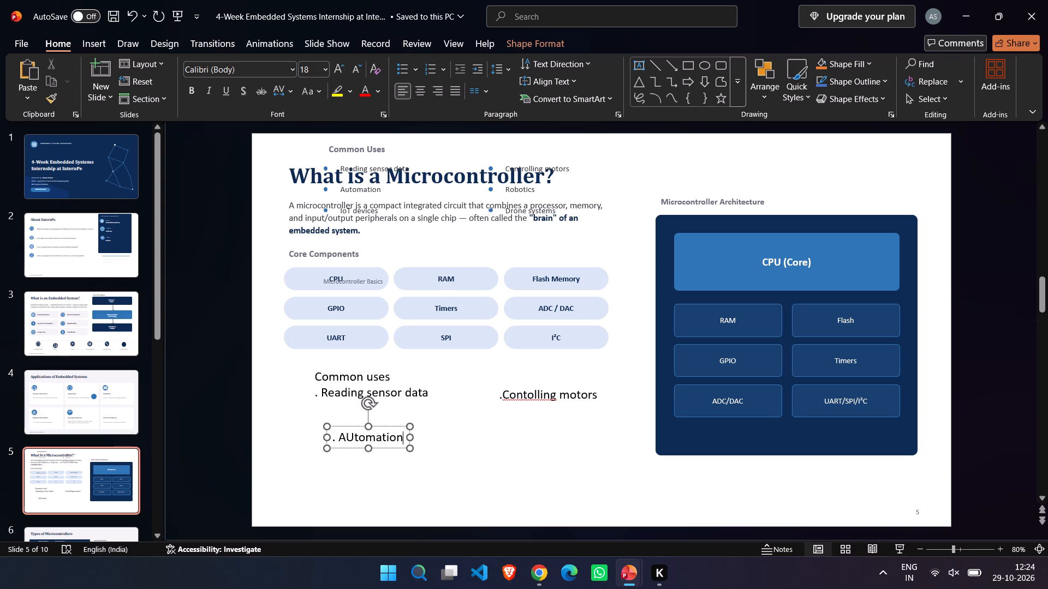
Add a text box reading "Robotics" below ".Contolling motors".
double_click(513, 435)
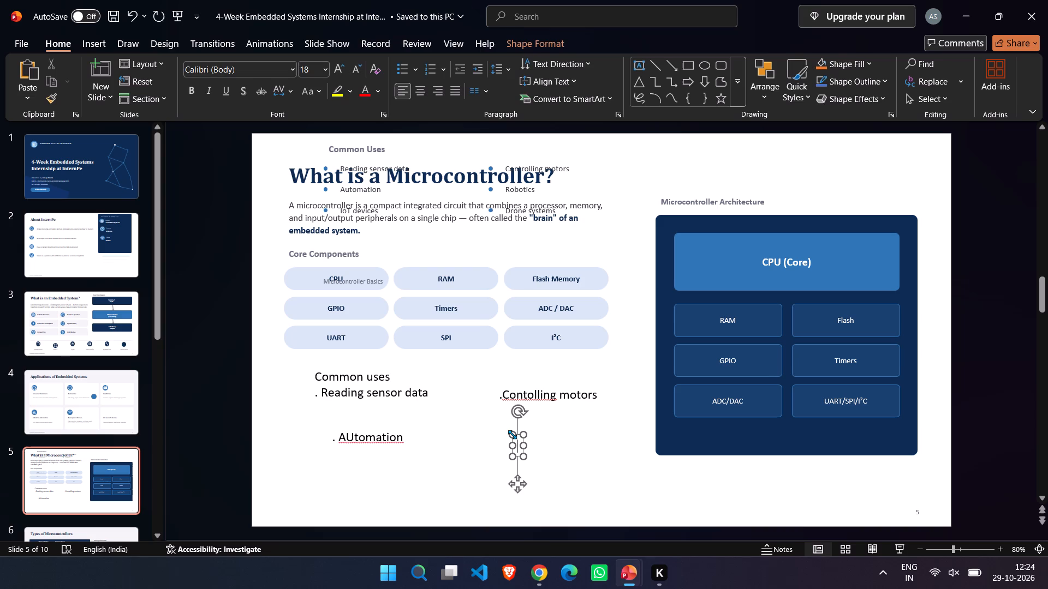
type("Ron")
key("BackSpace")
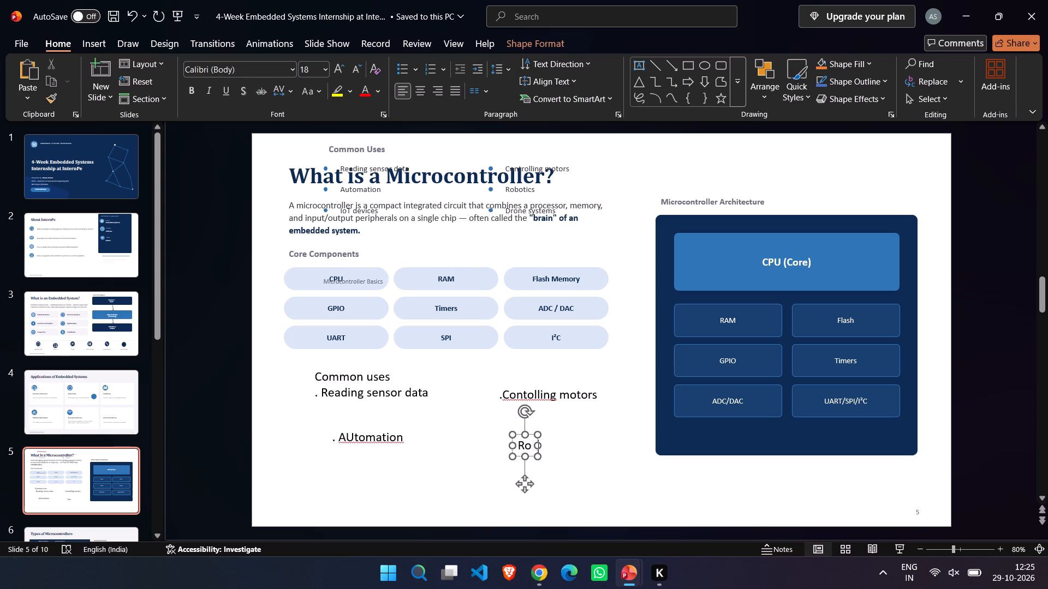
type("botics")
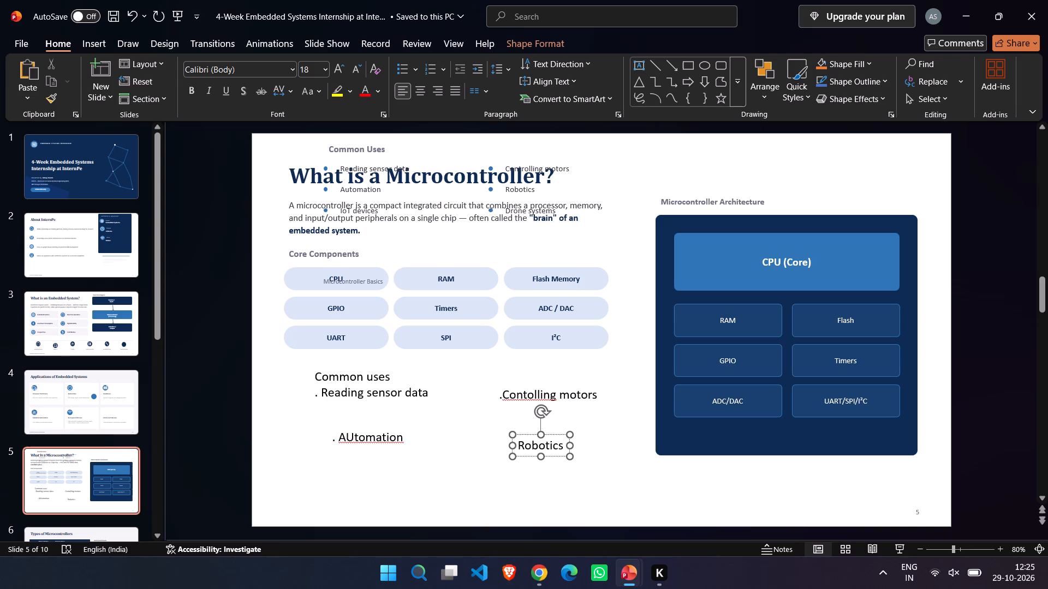
Add a text box reading "Iot Devices" below ". AUtomation".
left_click(329, 463)
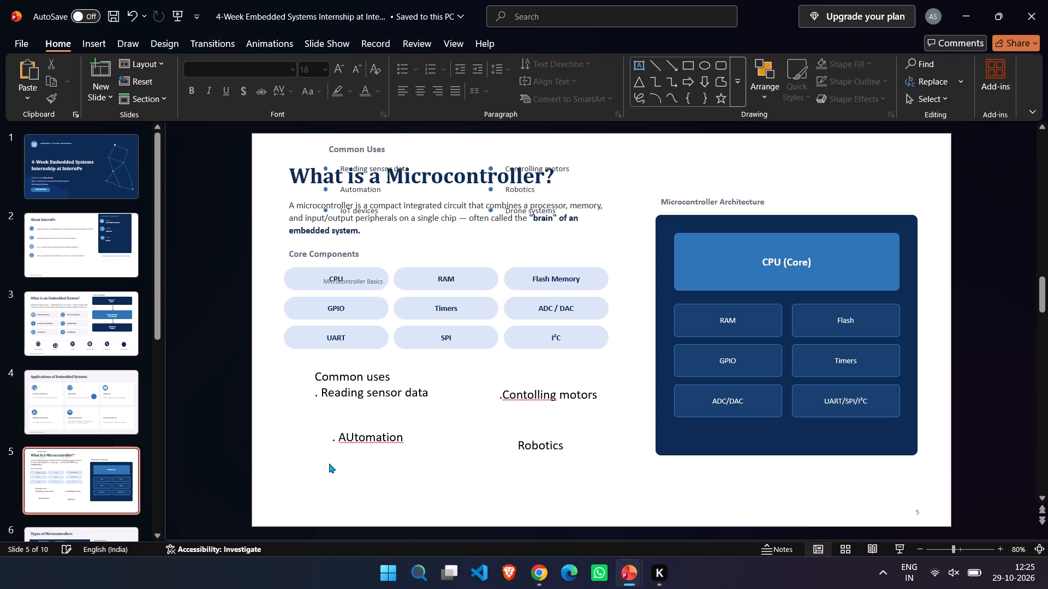
double_click(335, 467)
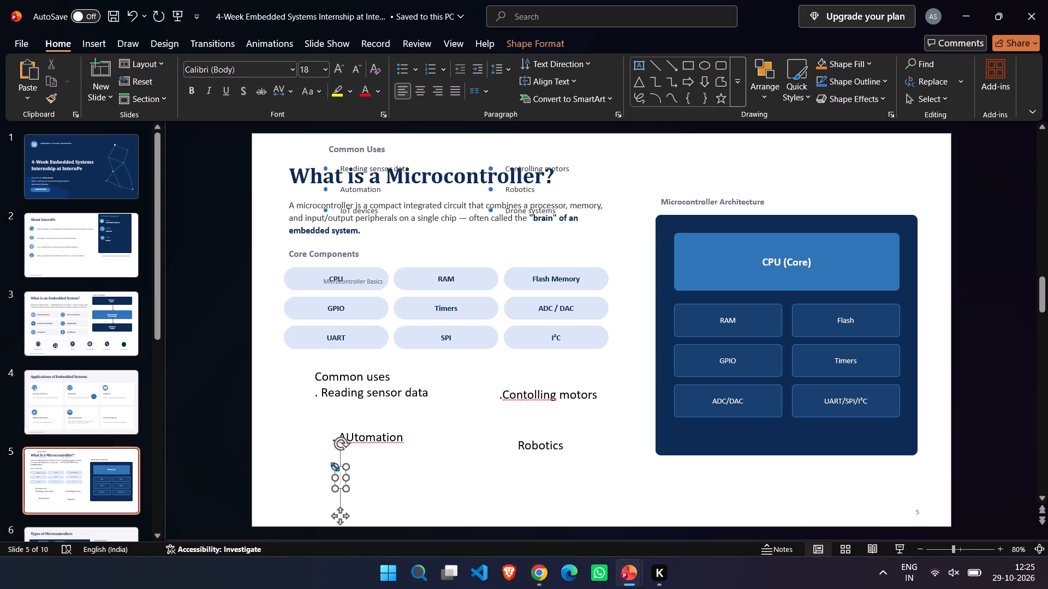
type("Iot")
key("space")
type("Devices")
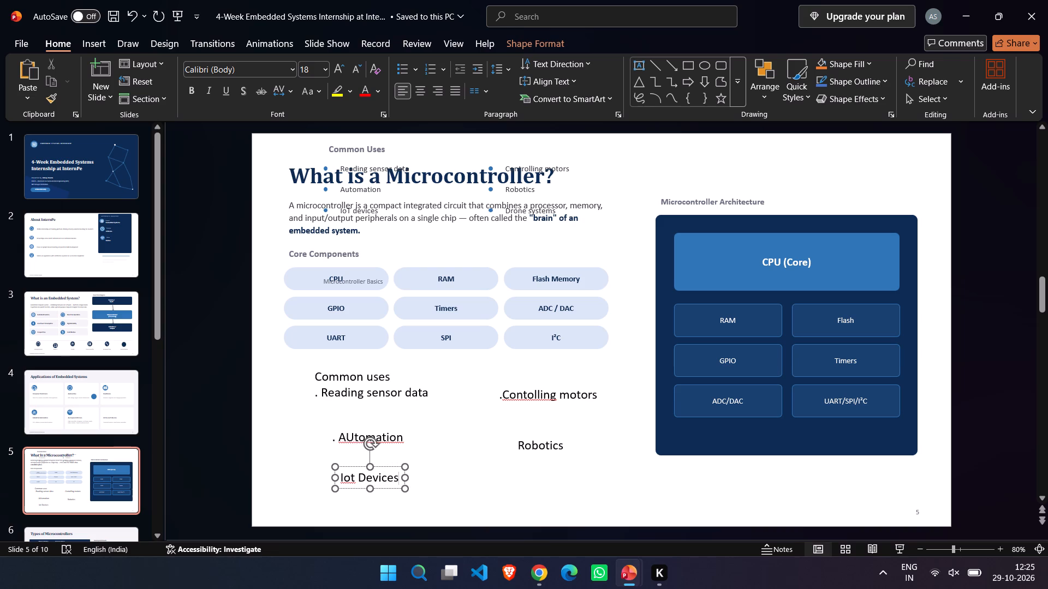
Add a text box reading ". Drone Systems" below "Robotics".
double_click(532, 479)
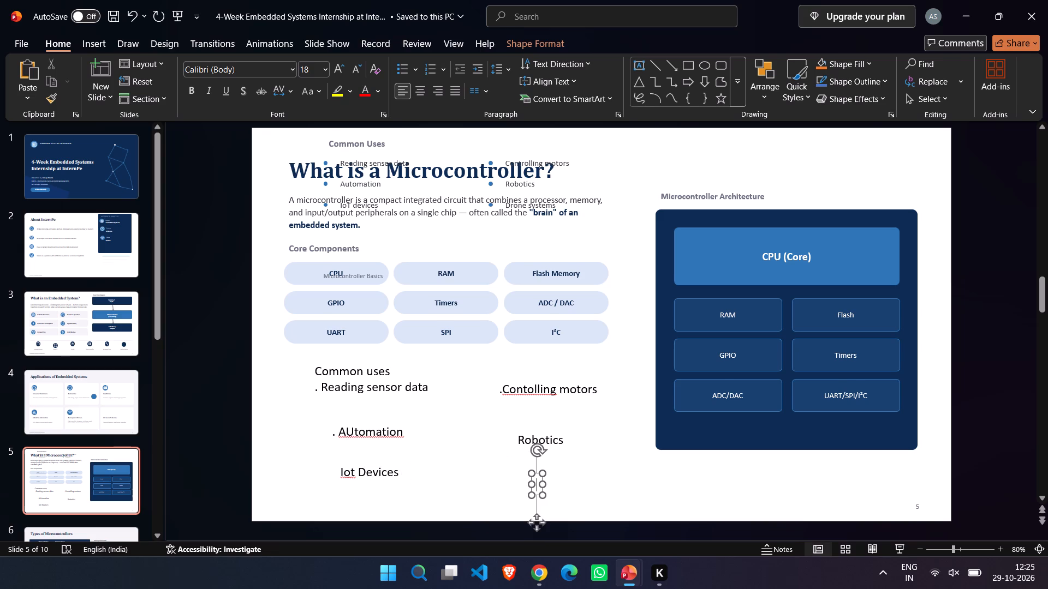
type(".")
key("space")
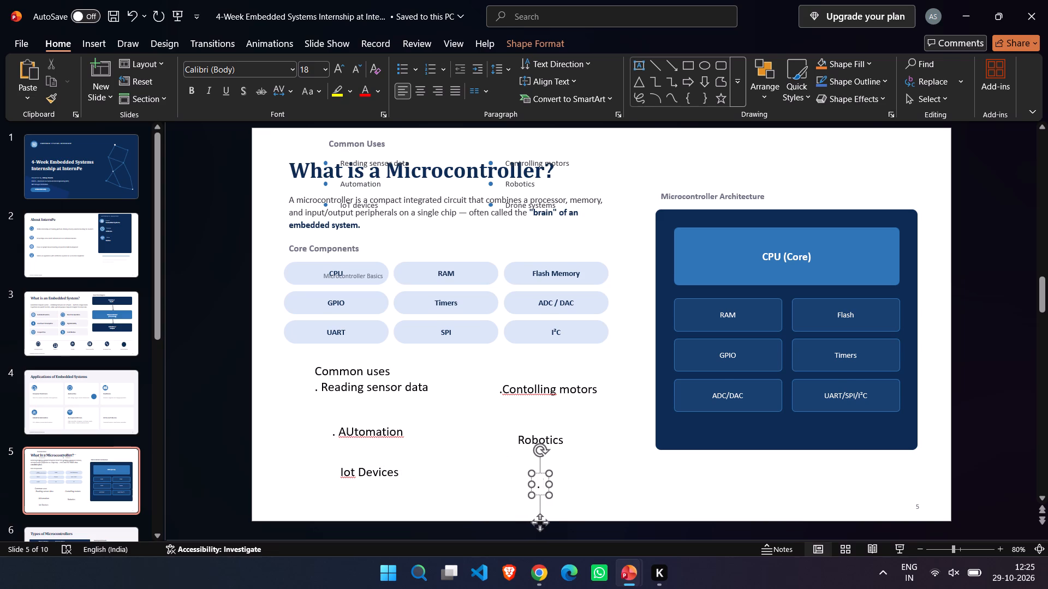
type("Dri")
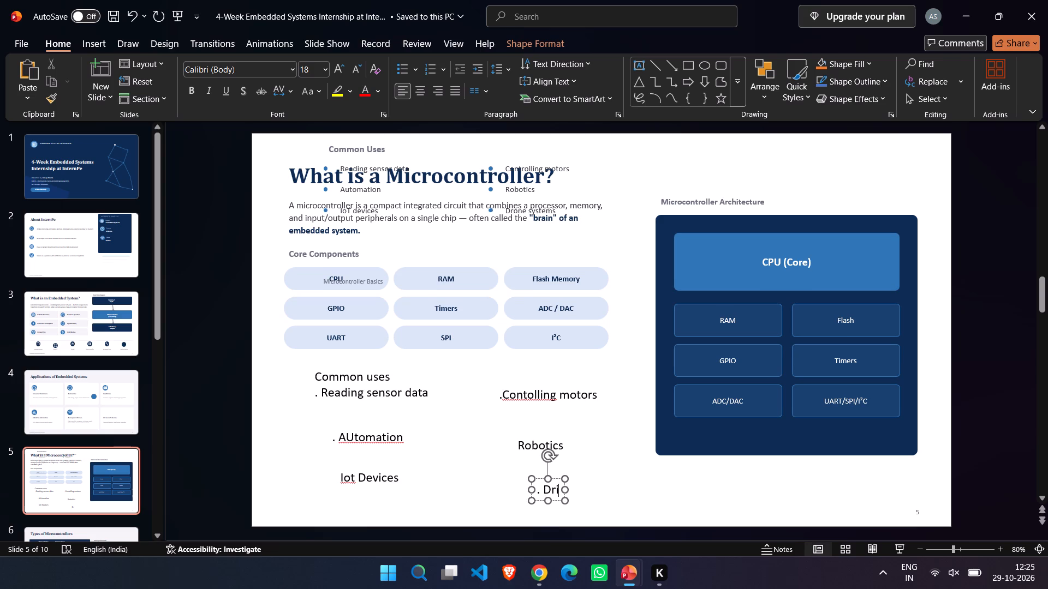
key("BackSpace")
type("one")
key("space")
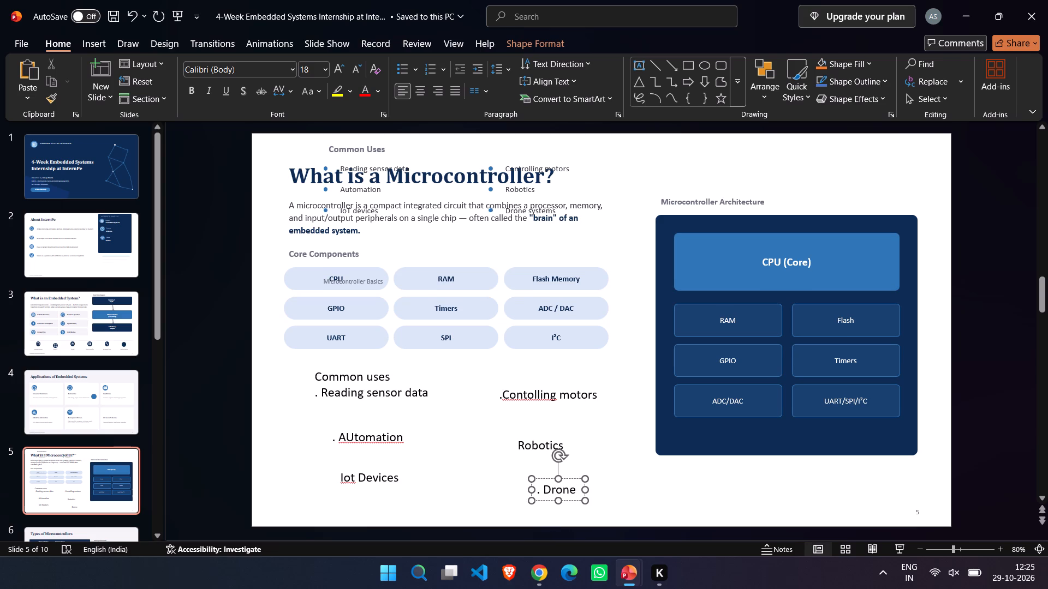
key("shift+s")
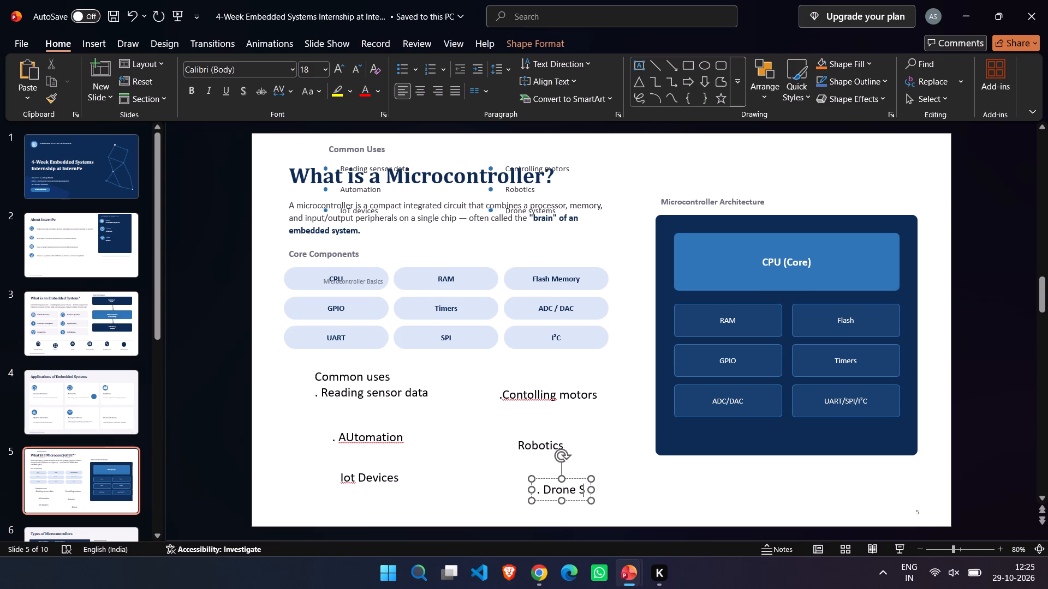
type("ystems")
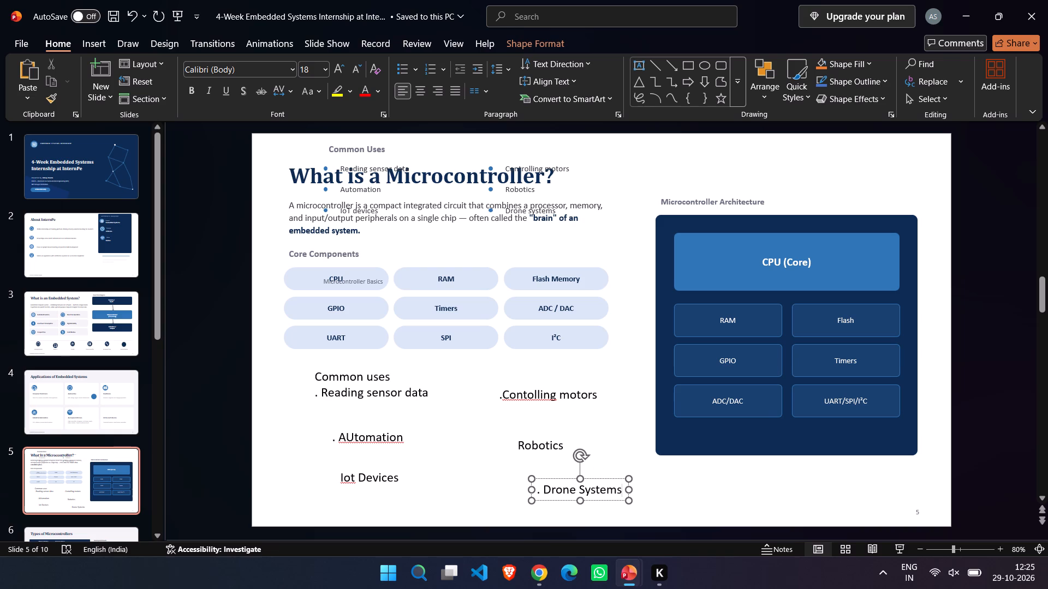
left_click(665, 479)
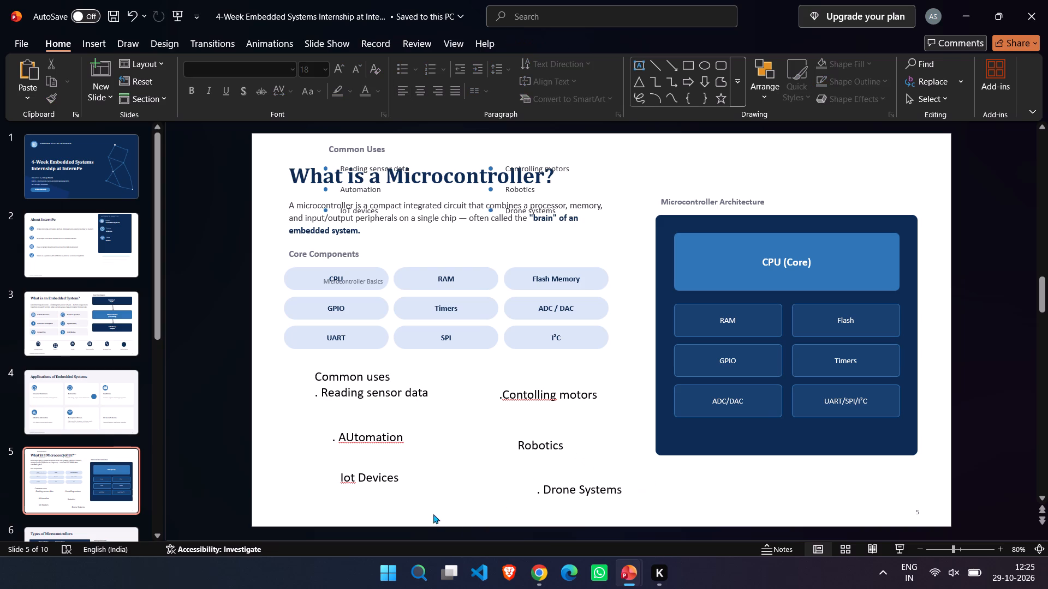
Add a text box reading "Brain of an embedded system" below "Iot Devices".
double_click(342, 499)
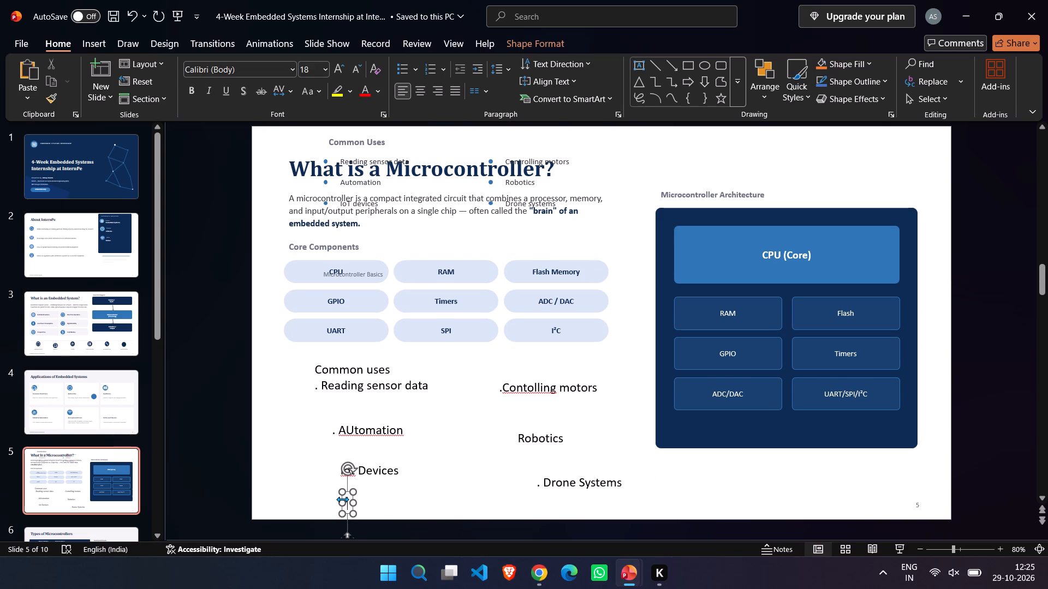
type("Brain")
key("space")
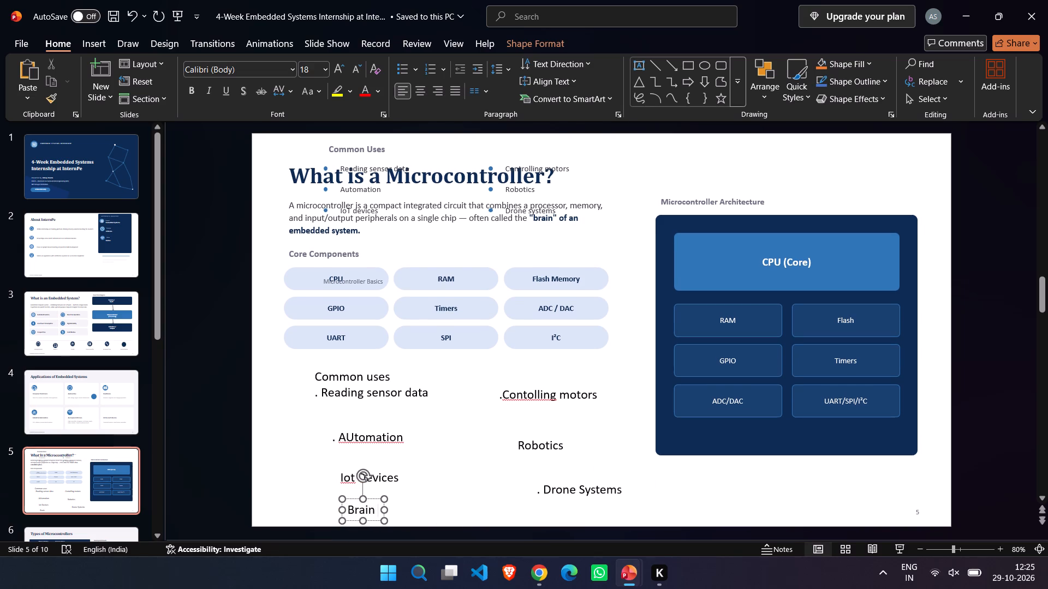
type("of am")
key("BackSpace")
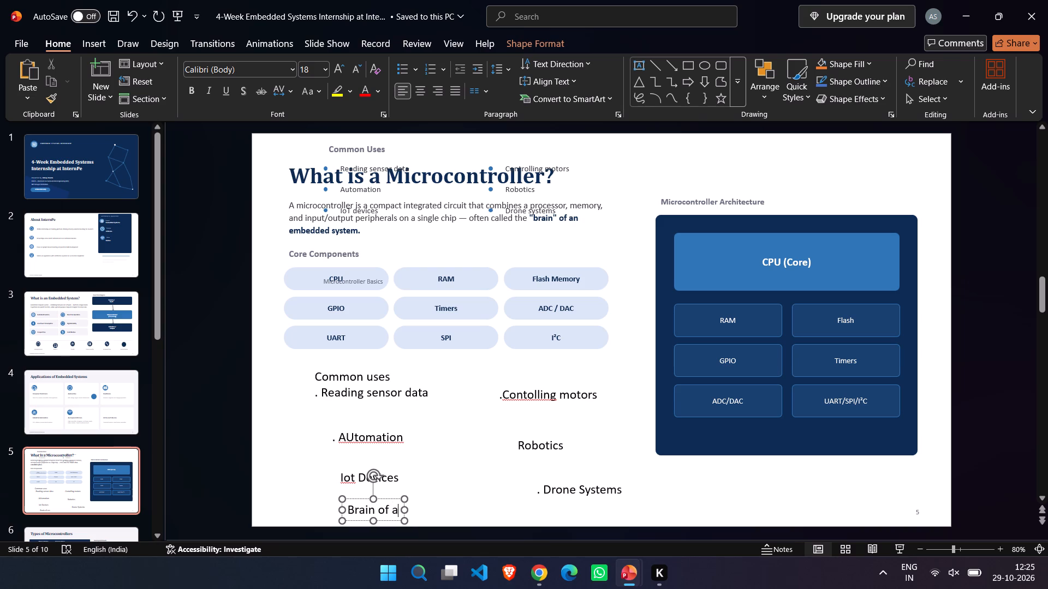
type("n")
key("space")
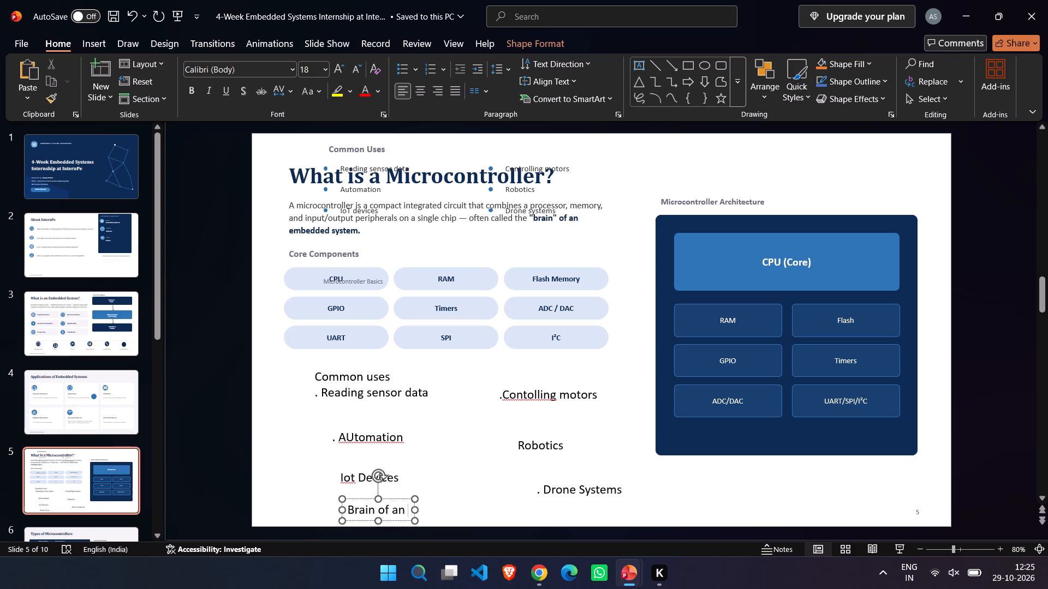
type("em")
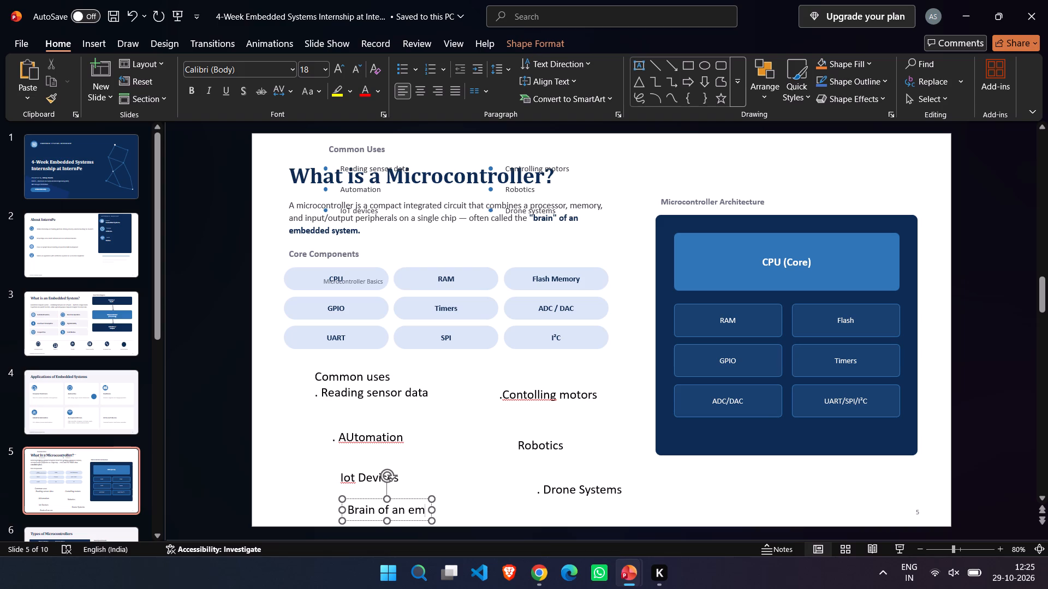
type("be")
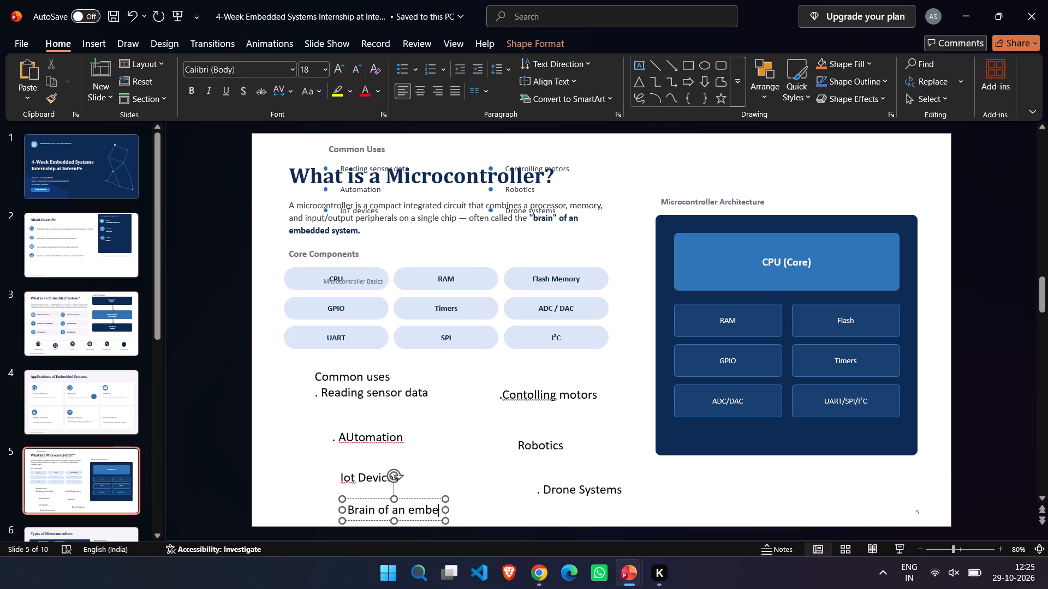
type("dded system")
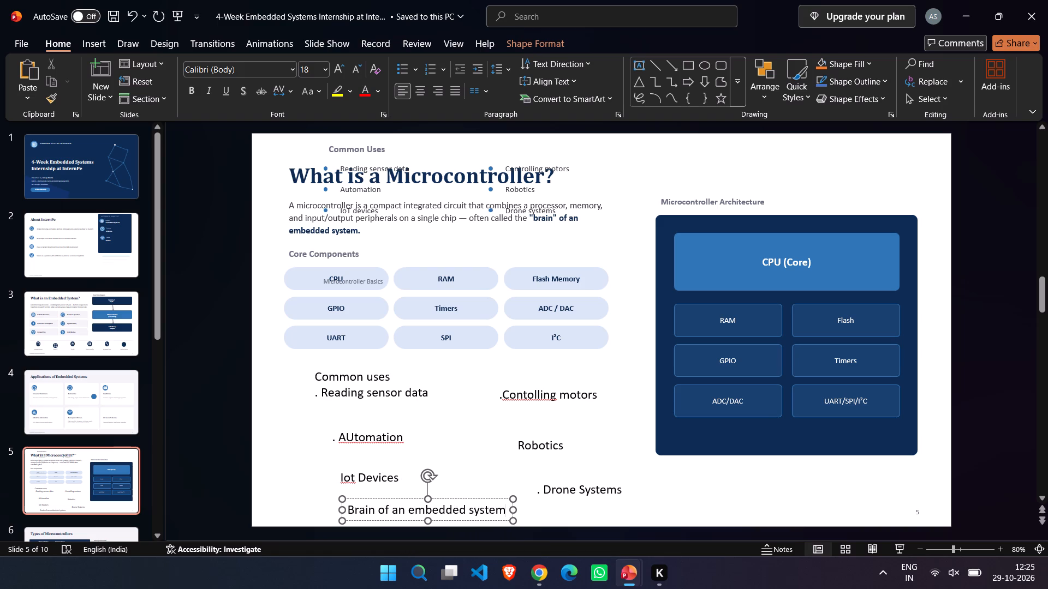
left_click(440, 425)
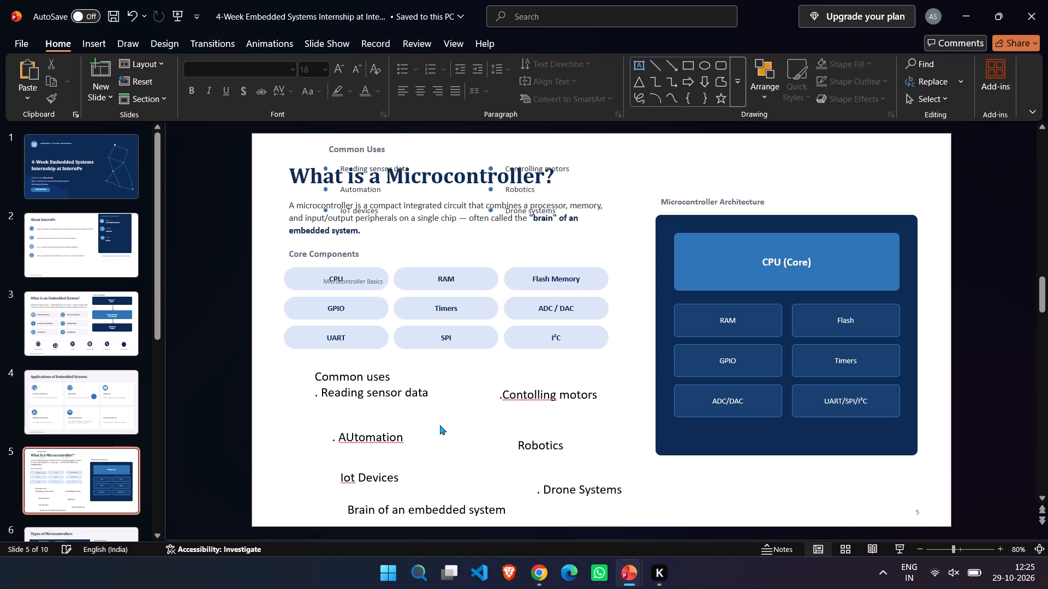
Insert a leading ". " before "Brain of an embedded system" in its text box.
left_click(345, 512)
left_click(350, 509)
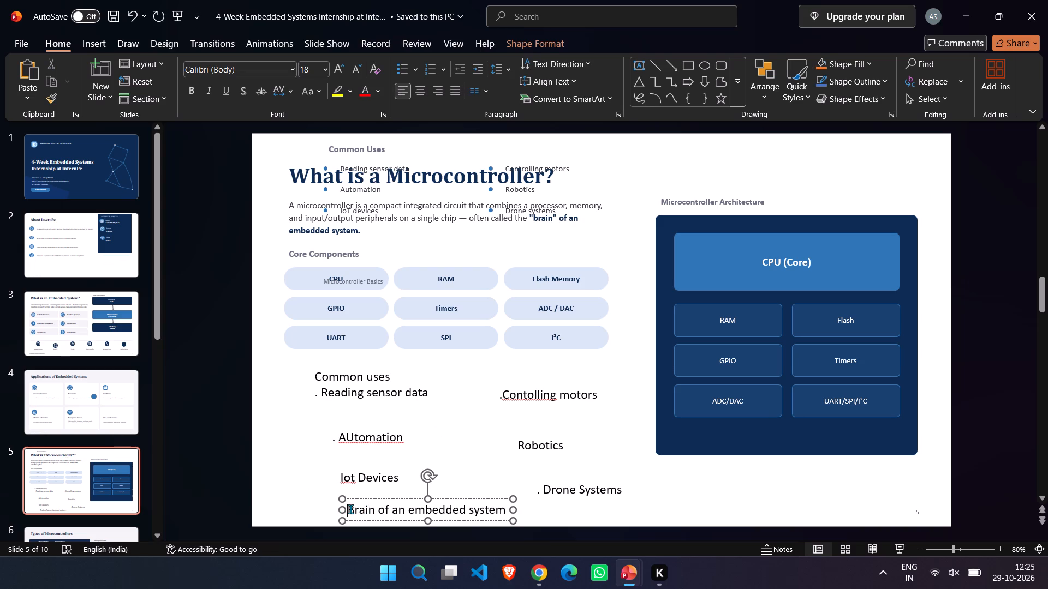
type(".")
key("space")
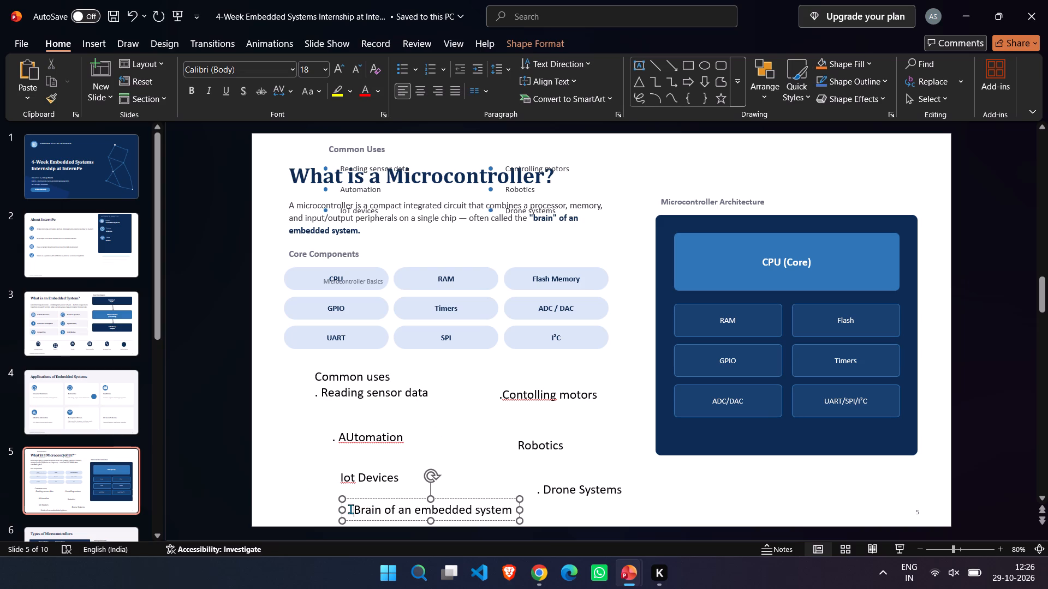
left_click(535, 490)
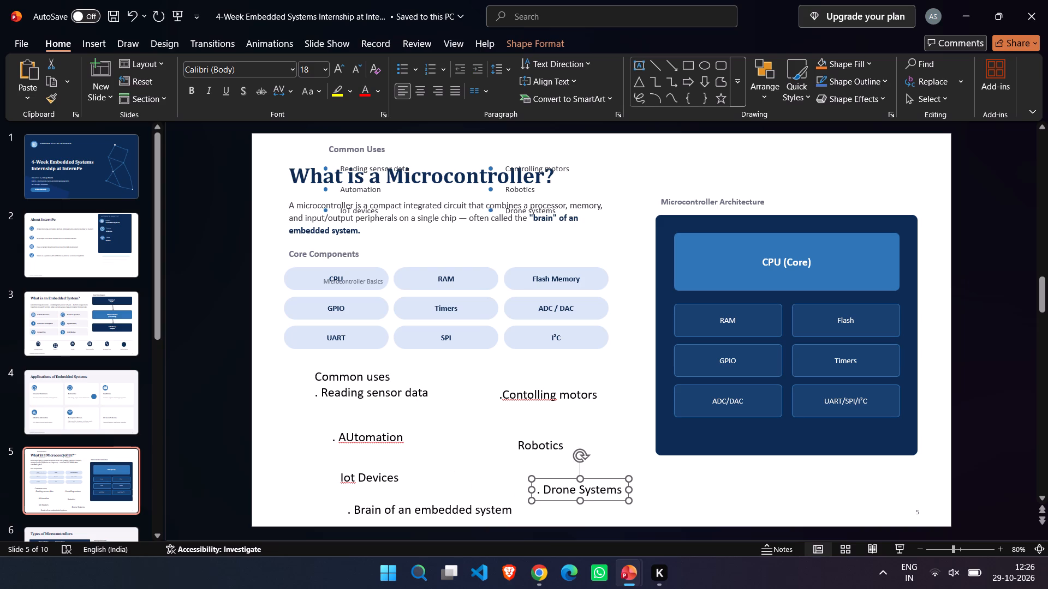
left_click(386, 445)
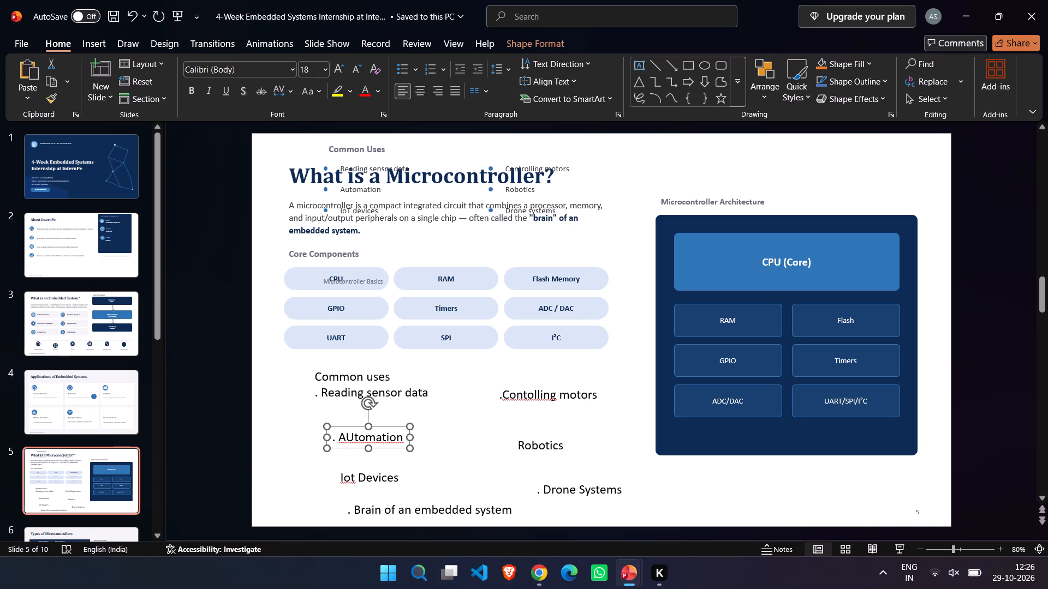
Move the "Microcontroller Architecture" heading up and slightly left, near the slide's top edge.
left_click(712, 208)
left_click_drag(712, 208, 699, 165)
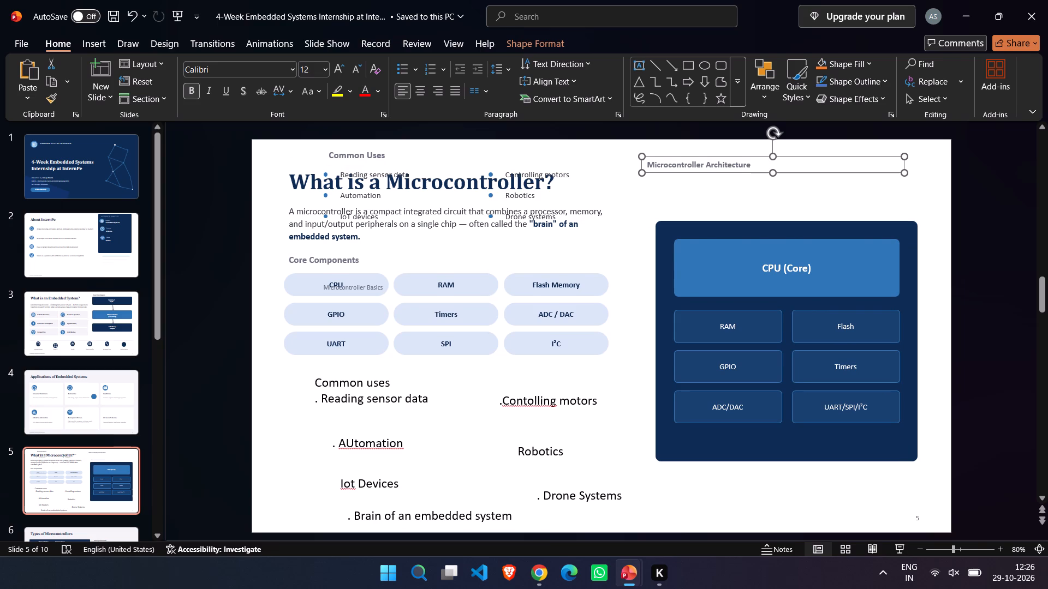
Move the dark architecture panel up beneath its heading and the lighter blue CPU block to the panel's upper edge.
left_click_drag(664, 255, 655, 203)
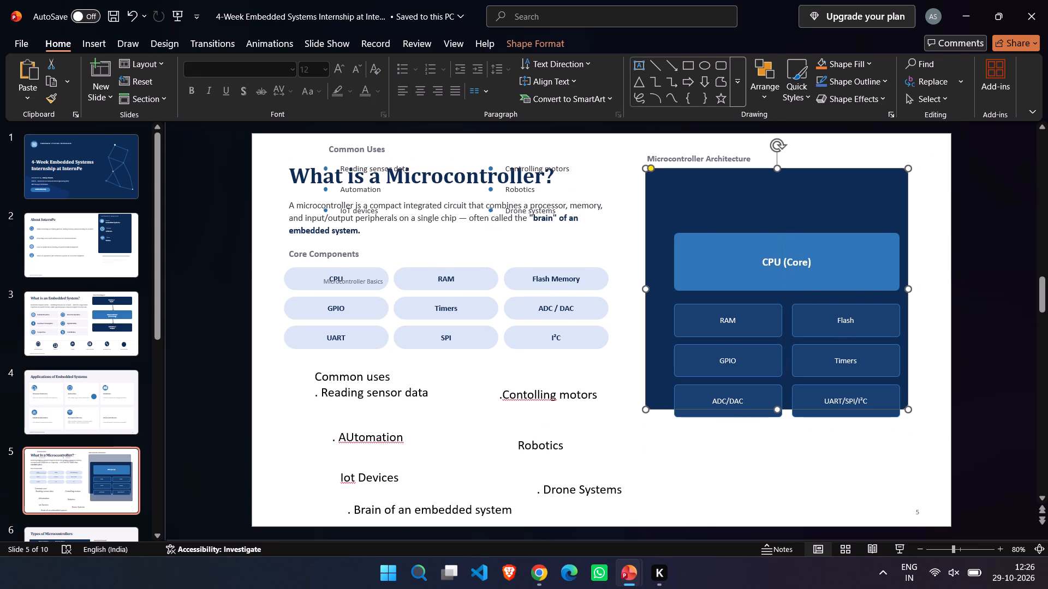
left_click_drag(697, 259, 686, 200)
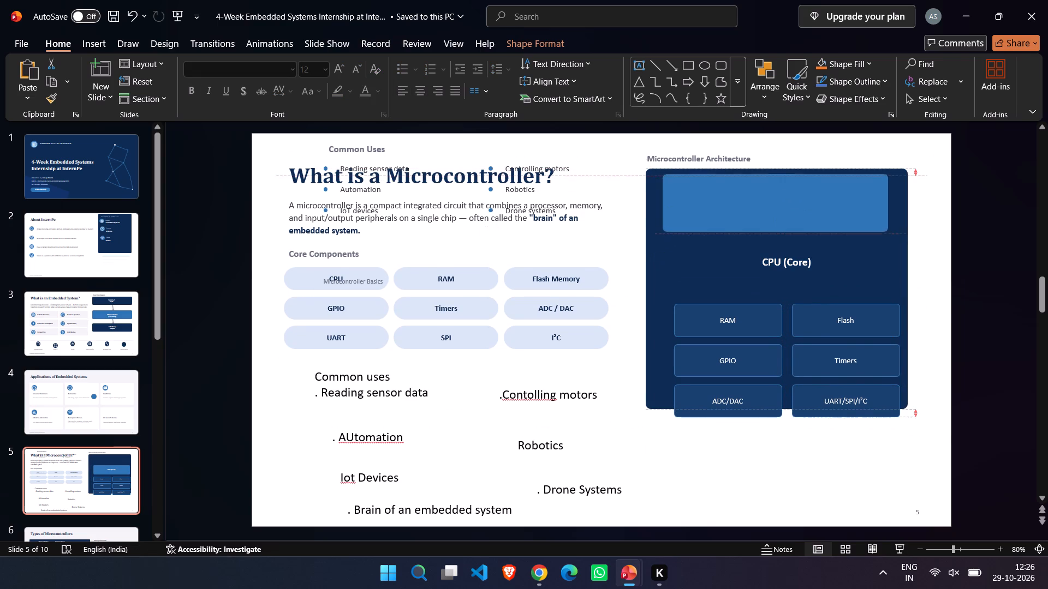
Shift the dark architecture panel slightly right and down behind the blue CPU block.
left_click(768, 261)
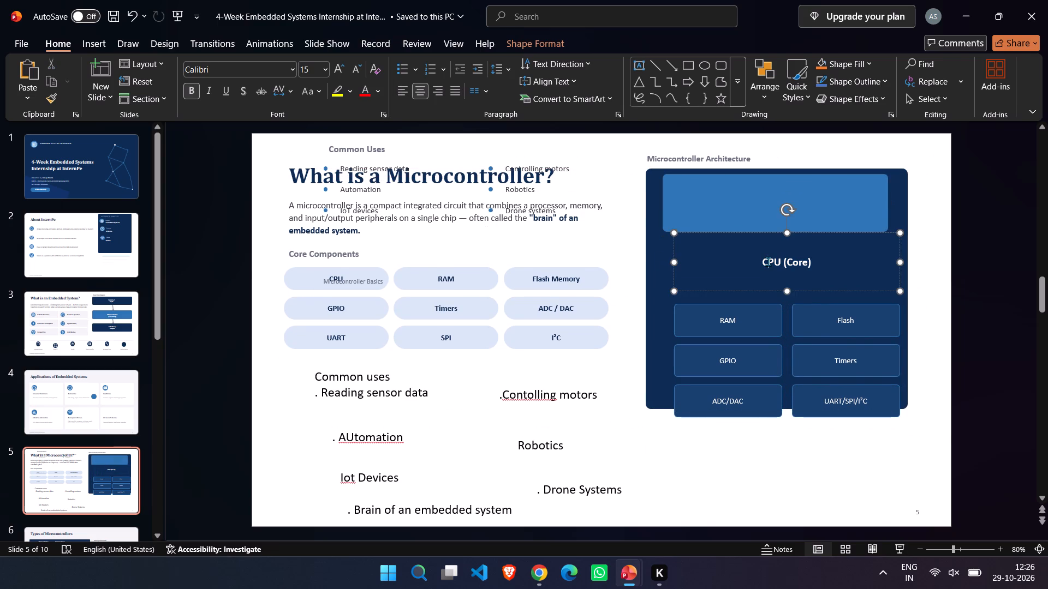
left_click_drag(768, 261, 747, 218)
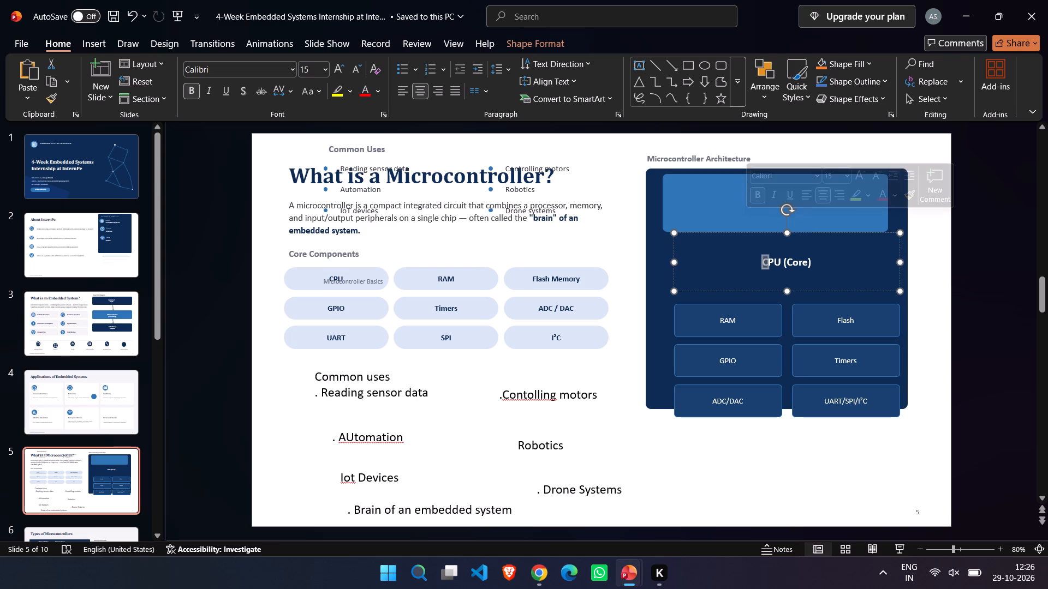
left_click(742, 253)
left_click_drag(742, 253, 736, 253)
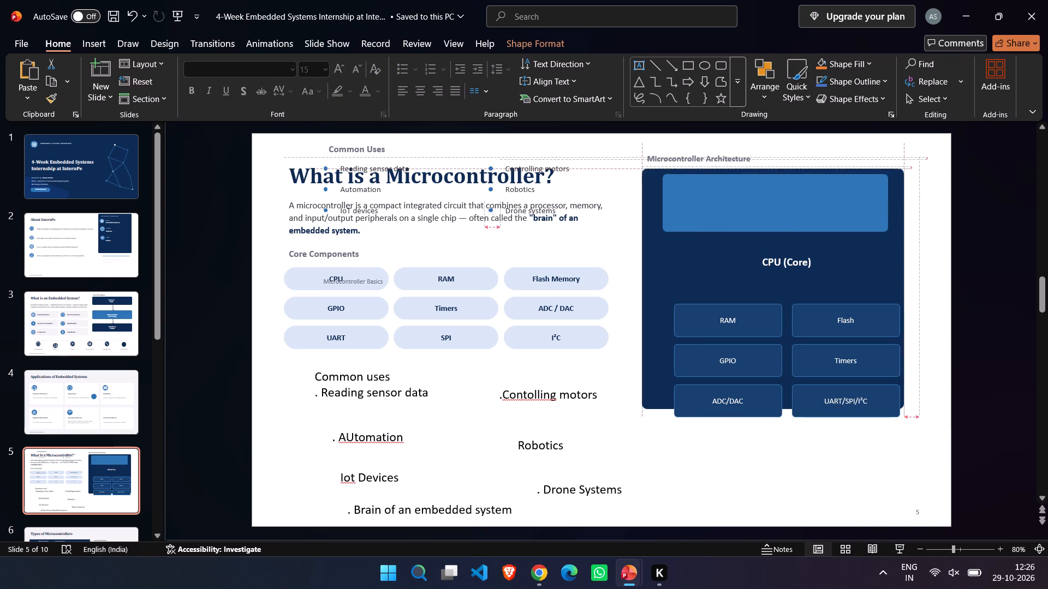
left_click_drag(736, 253, 747, 255)
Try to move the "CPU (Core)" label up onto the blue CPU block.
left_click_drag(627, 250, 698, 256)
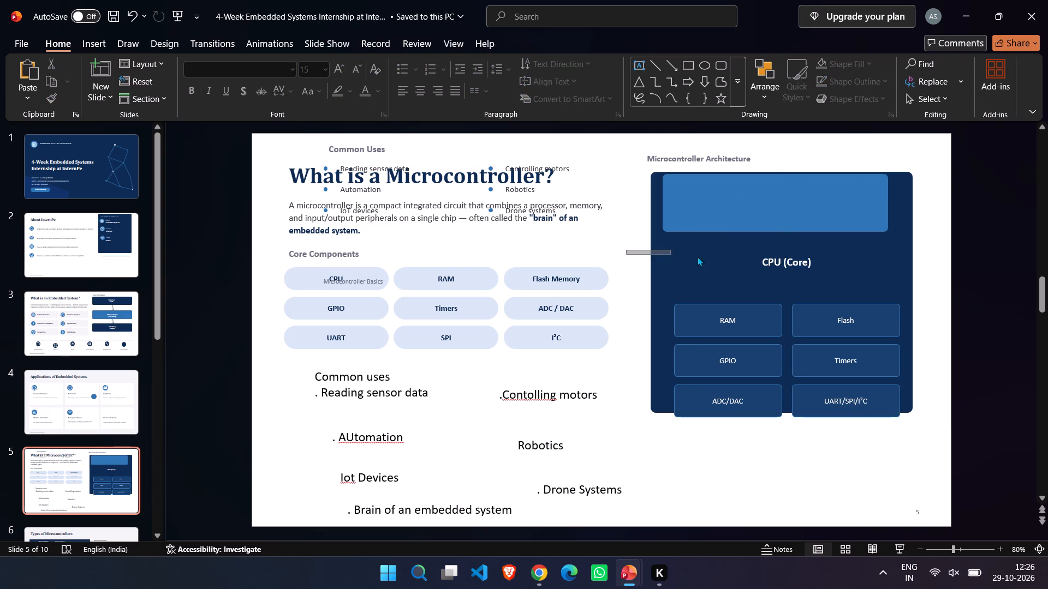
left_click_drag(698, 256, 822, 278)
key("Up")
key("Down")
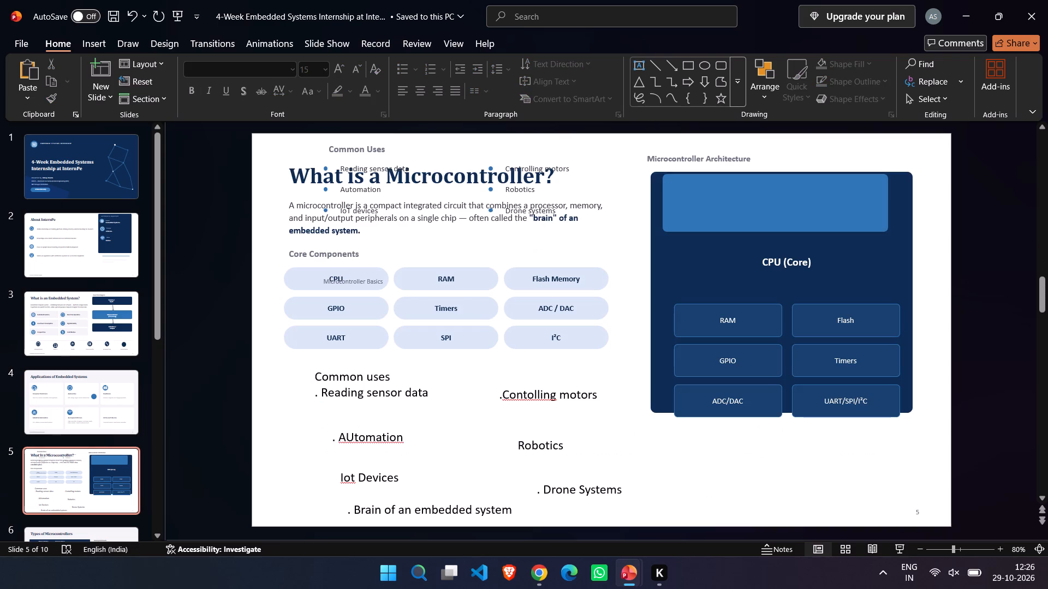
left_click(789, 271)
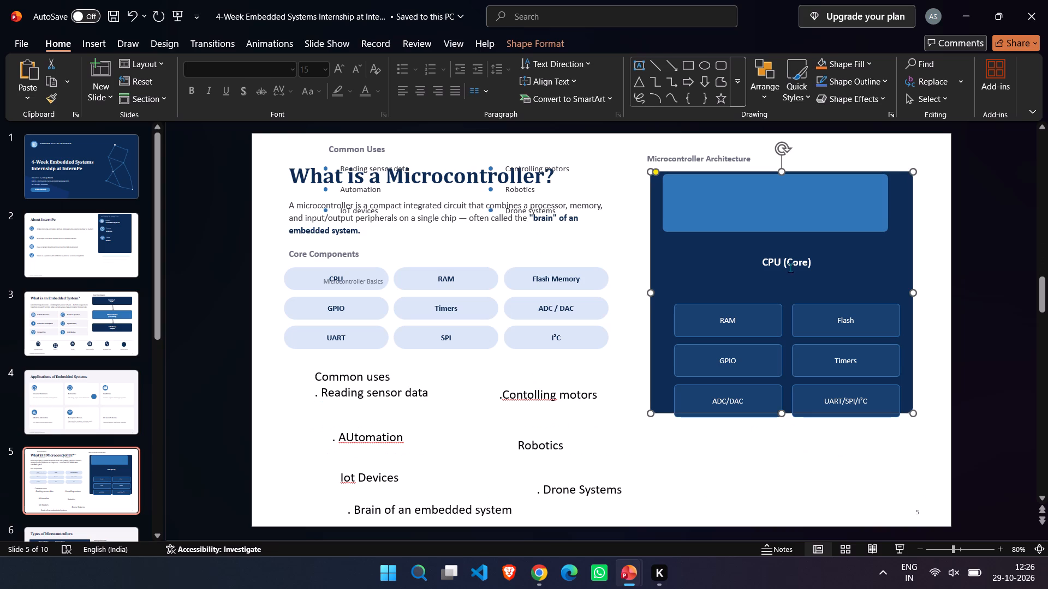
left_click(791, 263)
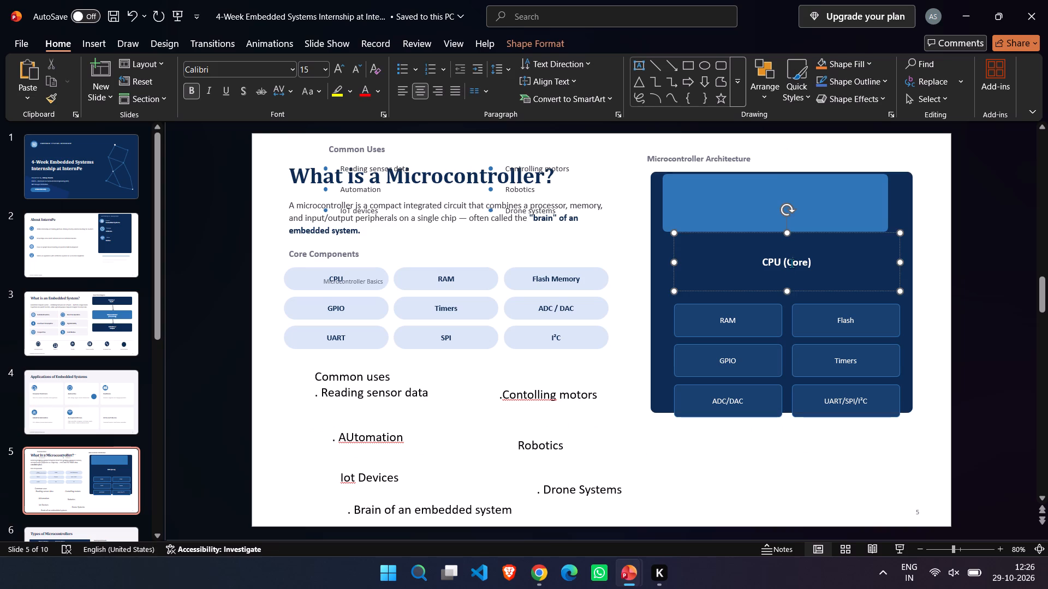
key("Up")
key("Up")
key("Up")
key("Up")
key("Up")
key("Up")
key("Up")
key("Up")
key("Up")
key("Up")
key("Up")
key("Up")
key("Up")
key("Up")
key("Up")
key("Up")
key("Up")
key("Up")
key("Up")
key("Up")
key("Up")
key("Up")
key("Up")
Resize the "CPU (Core)" text box by raising its top and bottom edges so the label sits over the blue block.
left_click_drag(788, 236, 788, 235)
left_click_drag(788, 235, 767, 146)
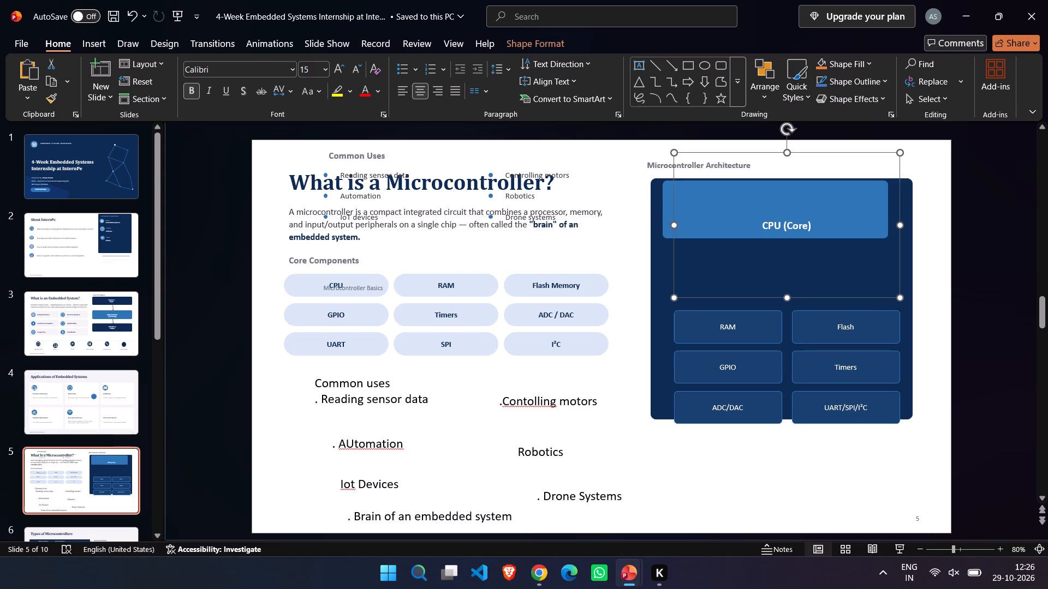
left_click_drag(787, 298, 790, 246)
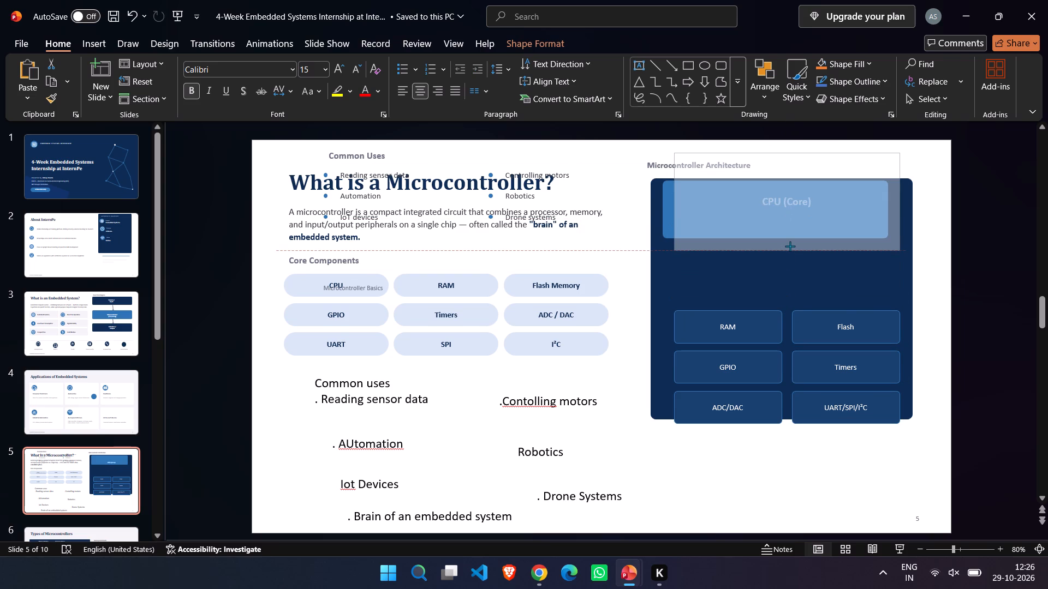
left_click_drag(790, 246, 791, 254)
Nudge the "CPU (Core)" text box left and down until its label is centred on the blue block.
key("Down")
key("Down")
key("Down")
key("Down")
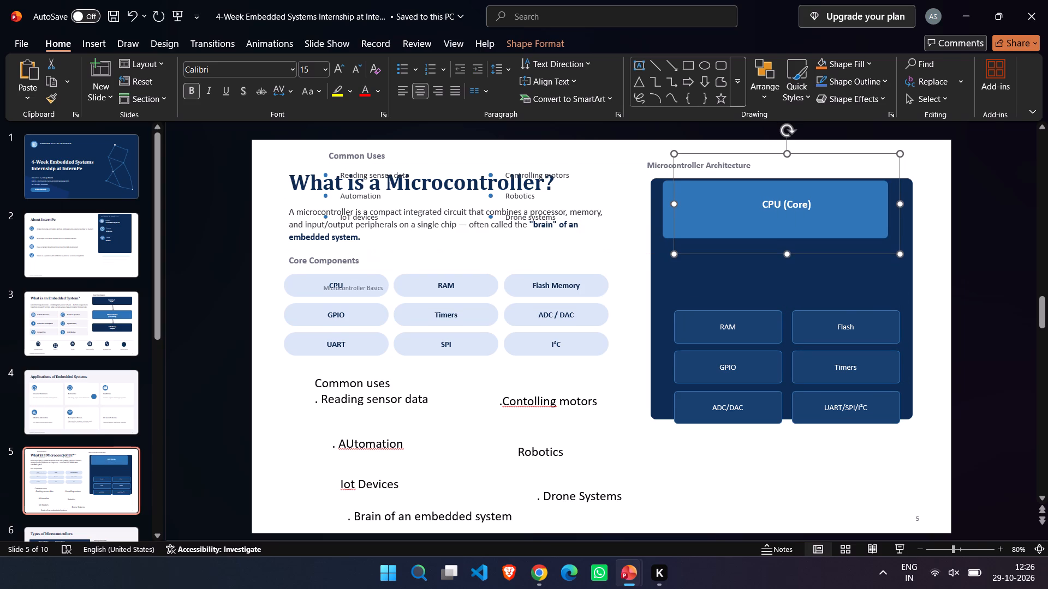
key("Left")
key("Left")
key("Left")
key("Left")
key("Left")
key("Left")
key("Left")
key("Left")
key("Left")
key("Left")
key("Left")
key("Left")
key("Left")
key("Down")
key("Down")
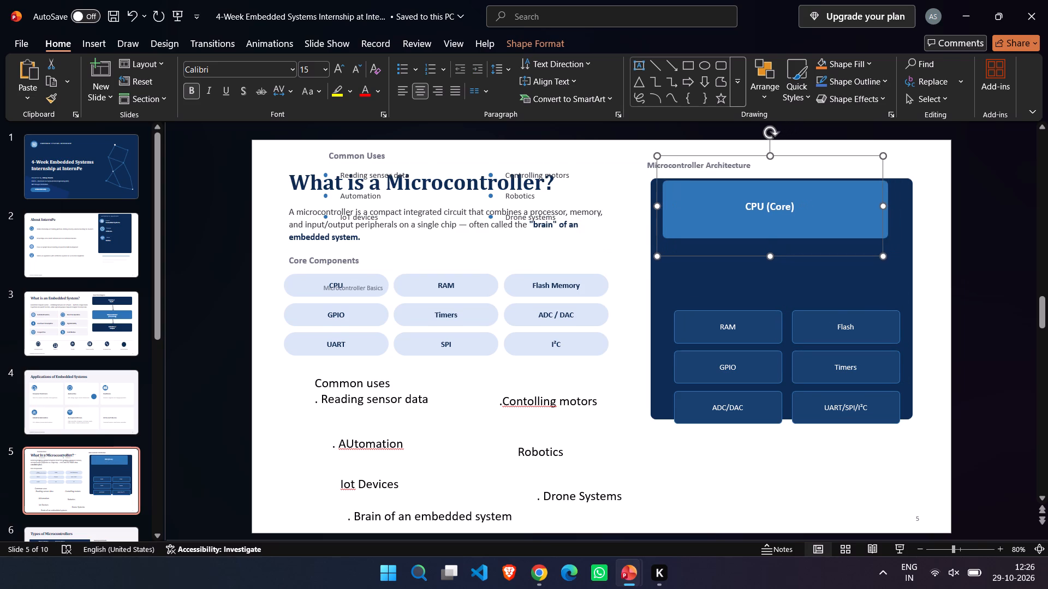
key("Right")
key("Right")
key("Right")
key("Right")
key("Right")
key("Right")
key("Down")
key("Down")
key("Down")
key("Down")
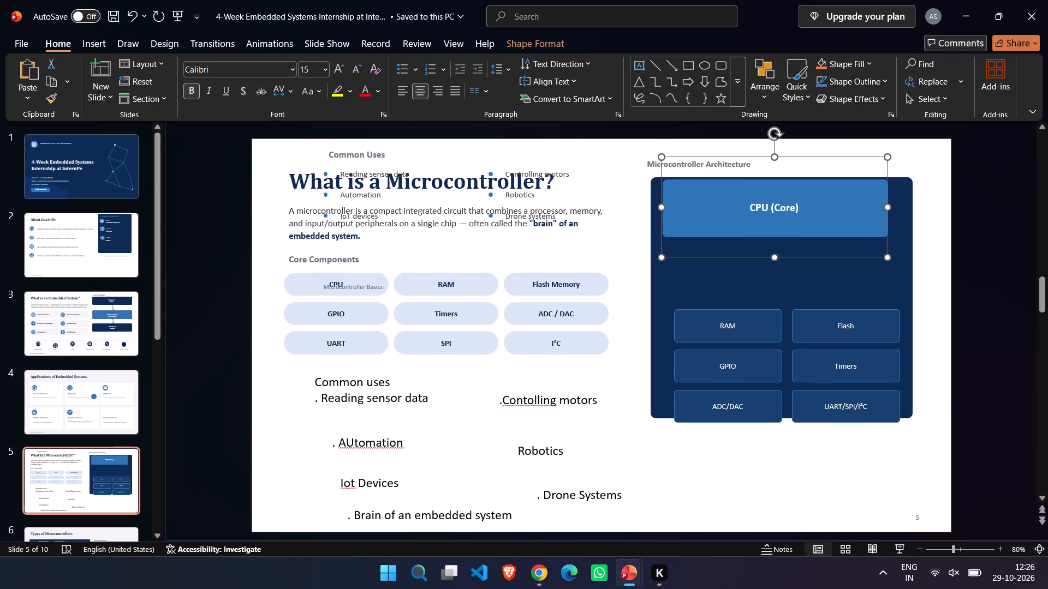
key("Down")
key("Down")
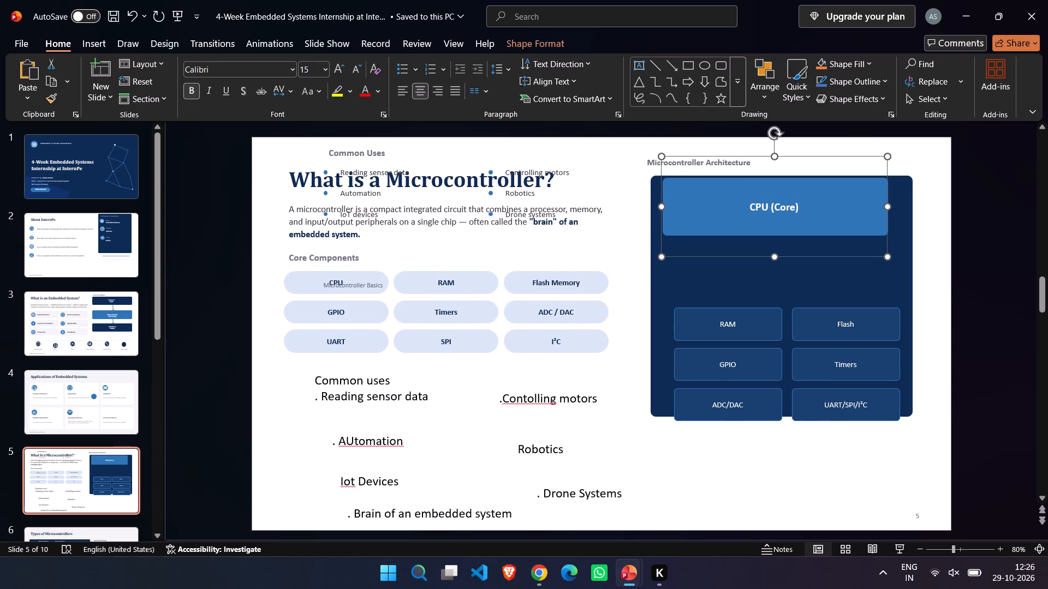
Move the RAM rectangle up to just below the CPU block in the architecture panel.
left_click(763, 326)
left_click_drag(763, 326, 760, 306)
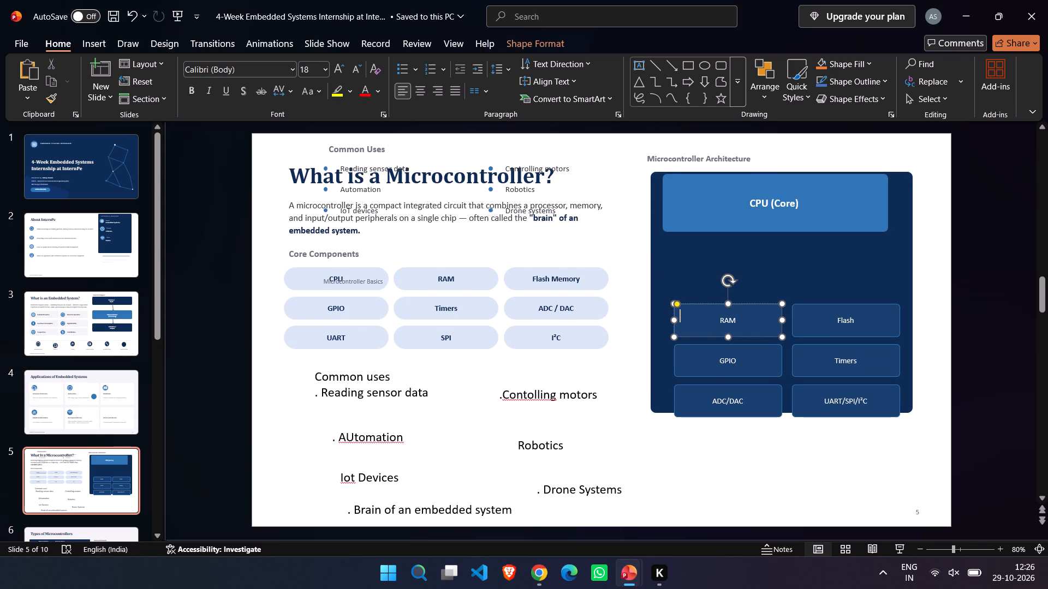
left_click_drag(760, 306, 756, 268)
left_click_drag(748, 326, 740, 271)
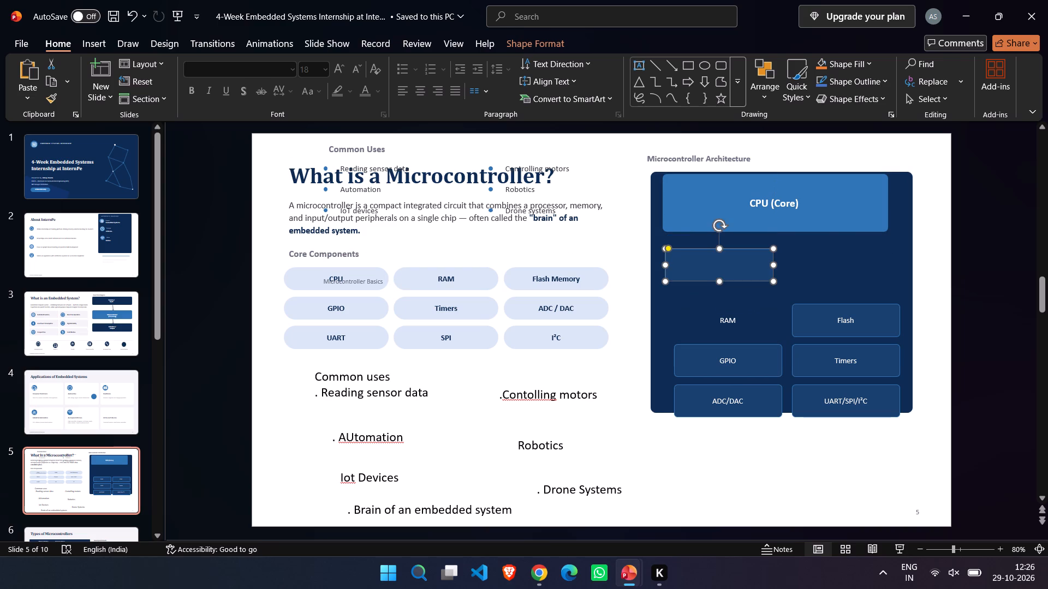
Resize the RAM text box by raising its top and bottom edges so the label sits over the moved RAM rectangle.
left_click(730, 322)
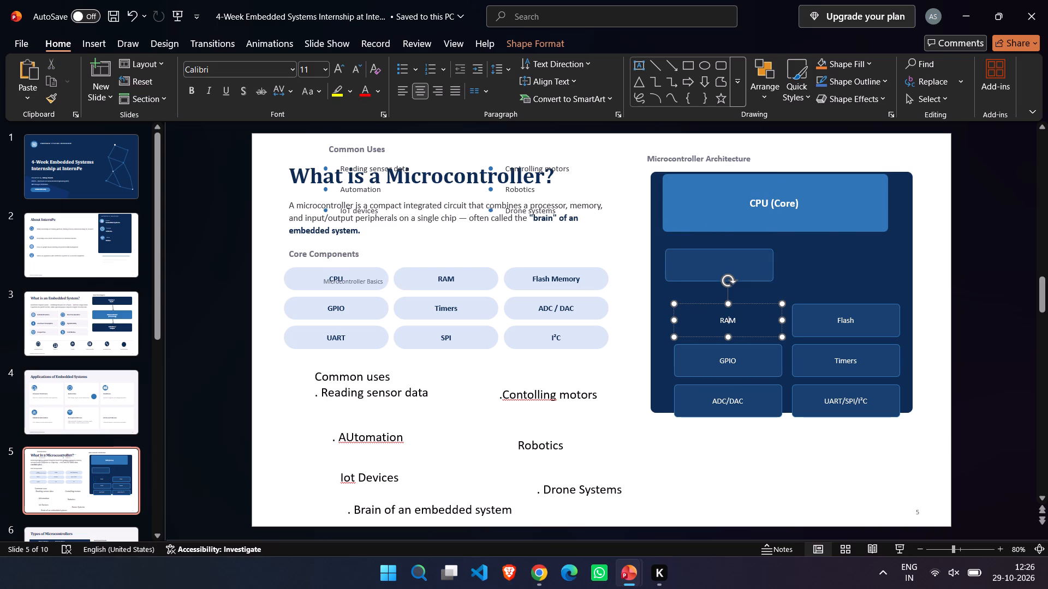
left_click_drag(729, 305, 726, 249)
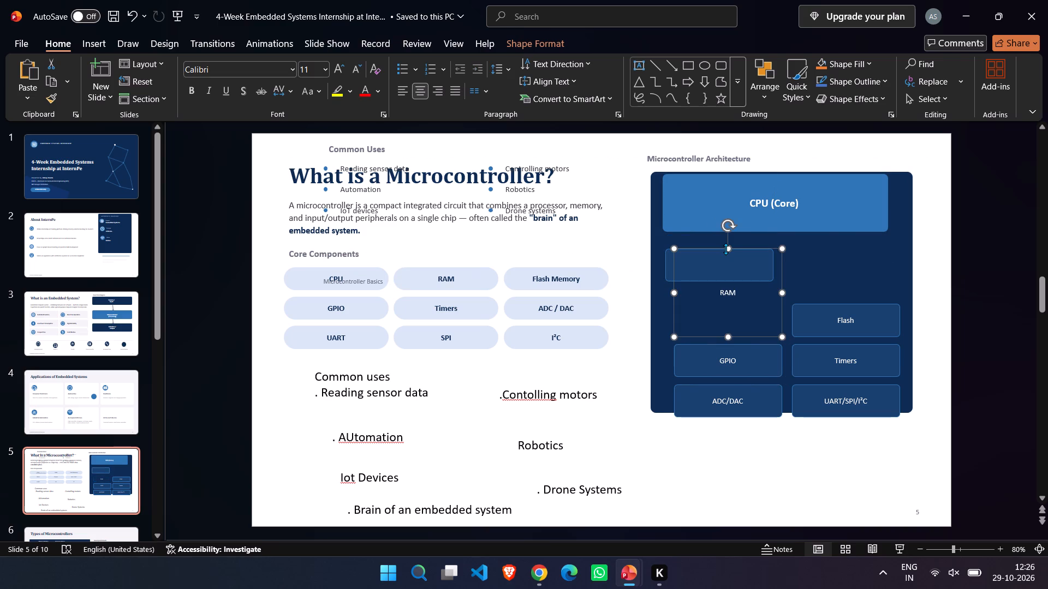
left_click_drag(729, 340, 733, 297)
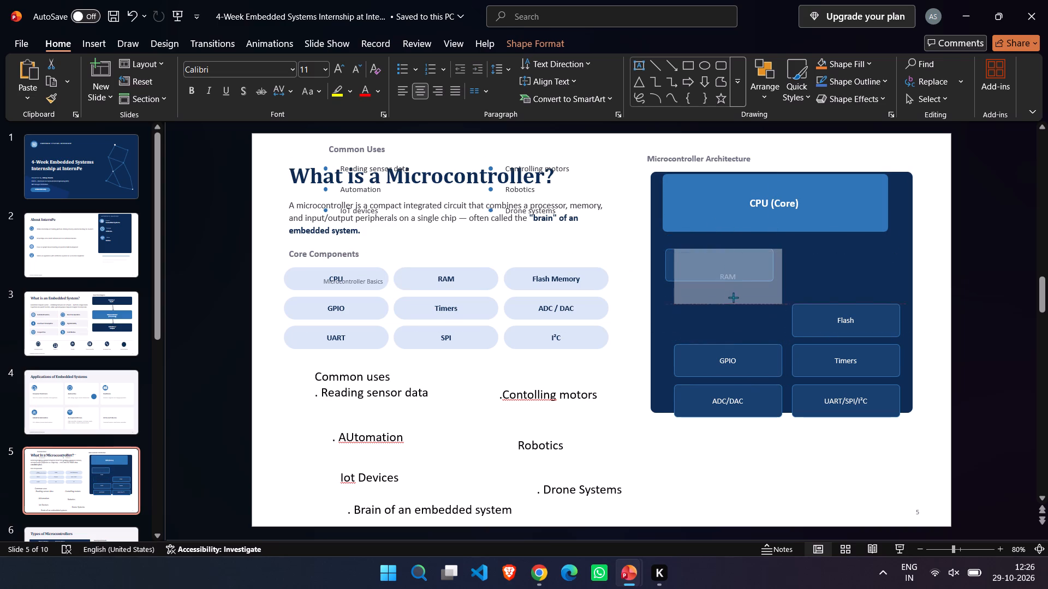
left_click_drag(733, 297, 733, 290)
Nudge the RAM text box left and up until its label is centred on the RAM rectangle.
key("Left")
key("Left")
key("Left")
key("Left")
key("Left")
key("Left")
key("Left")
key("Left")
key("Left")
key("Left")
key("Left")
key("Left")
key("Left")
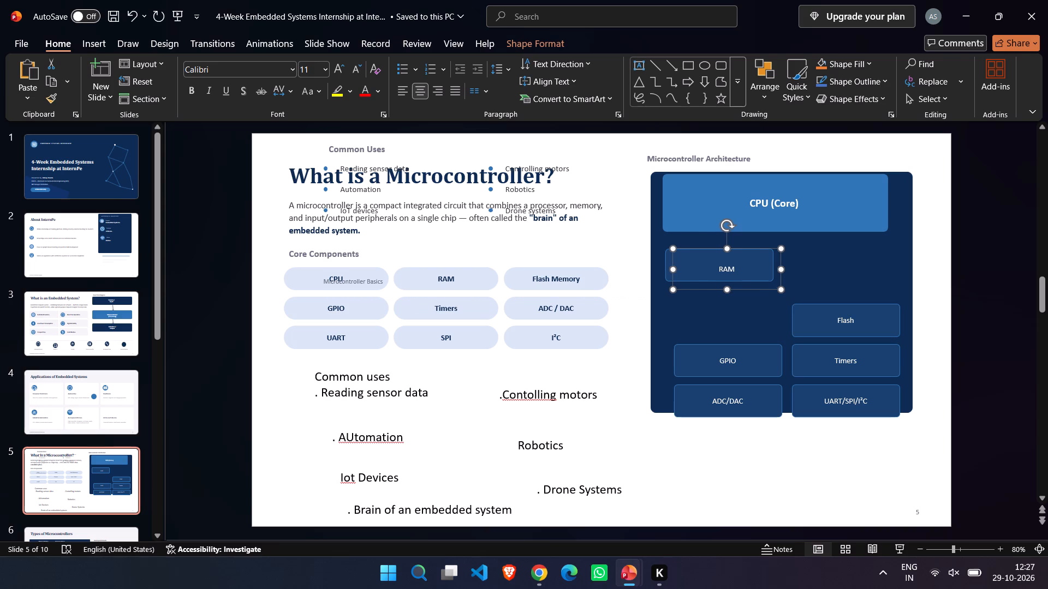
key("Up")
key("Up")
key("Up")
key("Up")
key("Up")
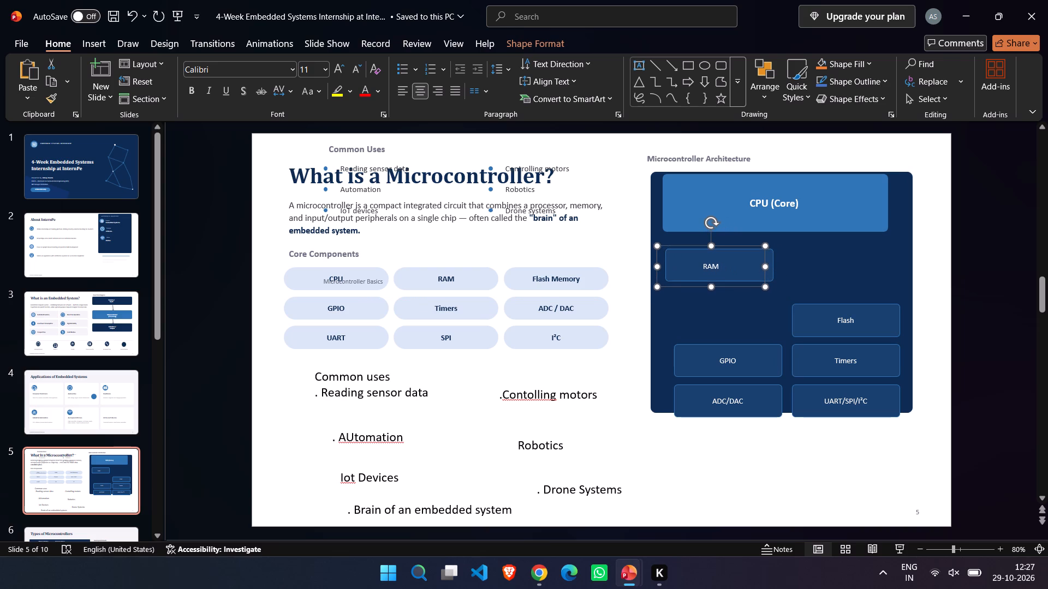
key("Up")
key("Up")
key("Right")
key("Right")
key("Right")
key("Right")
key("Right")
key("Right")
key("Right")
key("Right")
key("Right")
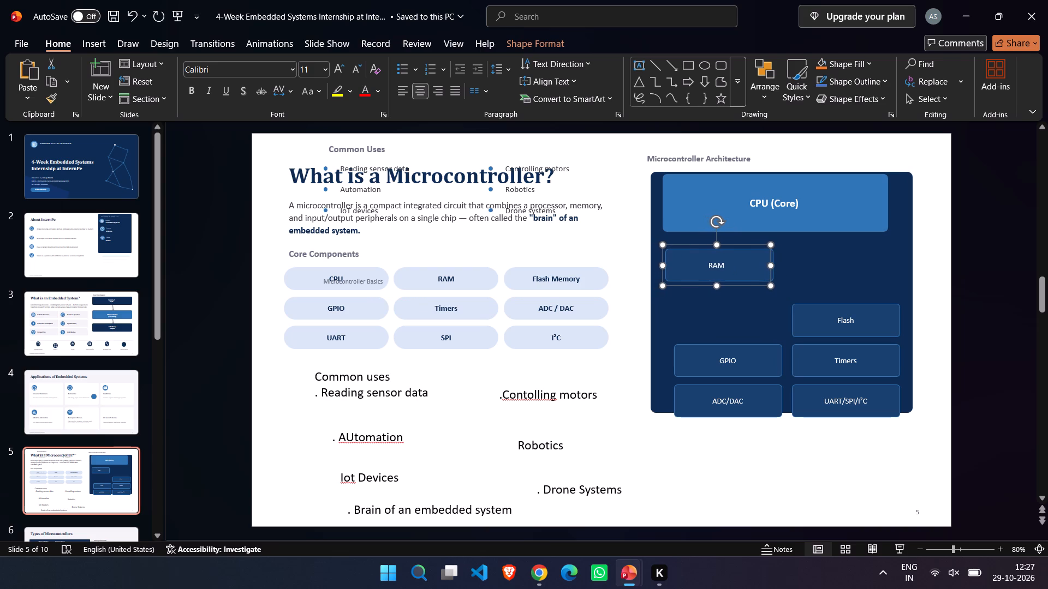
Move the GPIO rectangle up to just below the RAM rectangle in the architecture panel.
left_click(757, 369)
left_click_drag(757, 369, 751, 322)
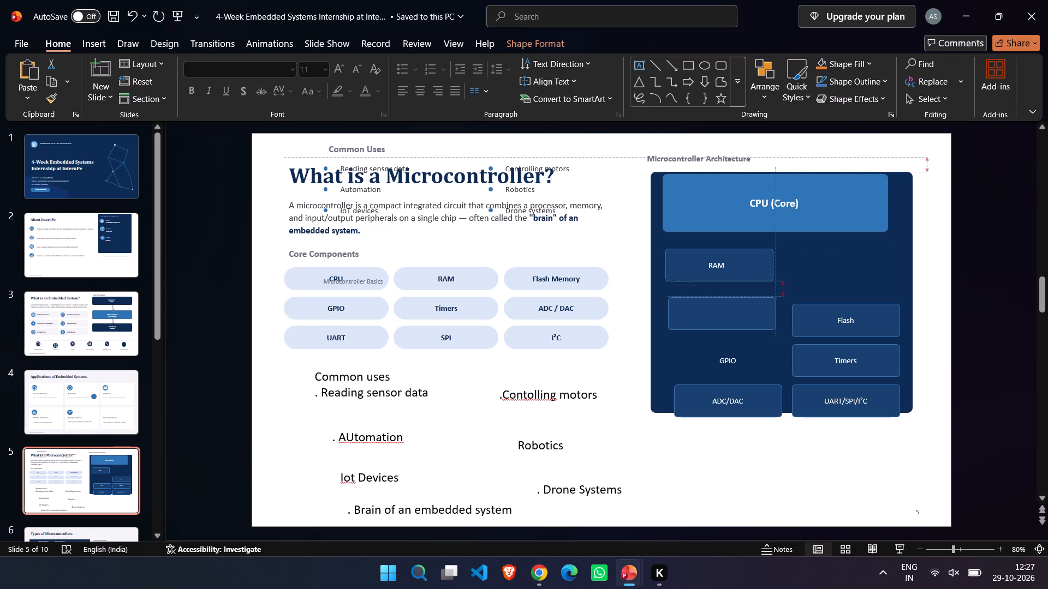
left_click_drag(751, 322, 751, 325)
Resize the GPIO text box by raising its top and bottom edges so the label sits over the moved rectangle.
left_click(731, 357)
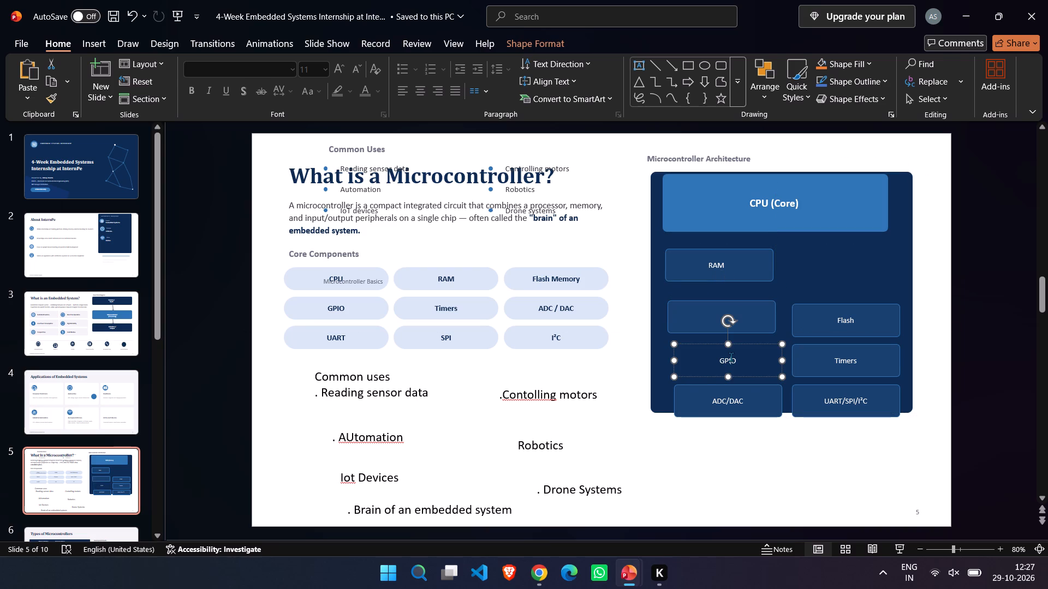
left_click_drag(729, 343, 720, 299)
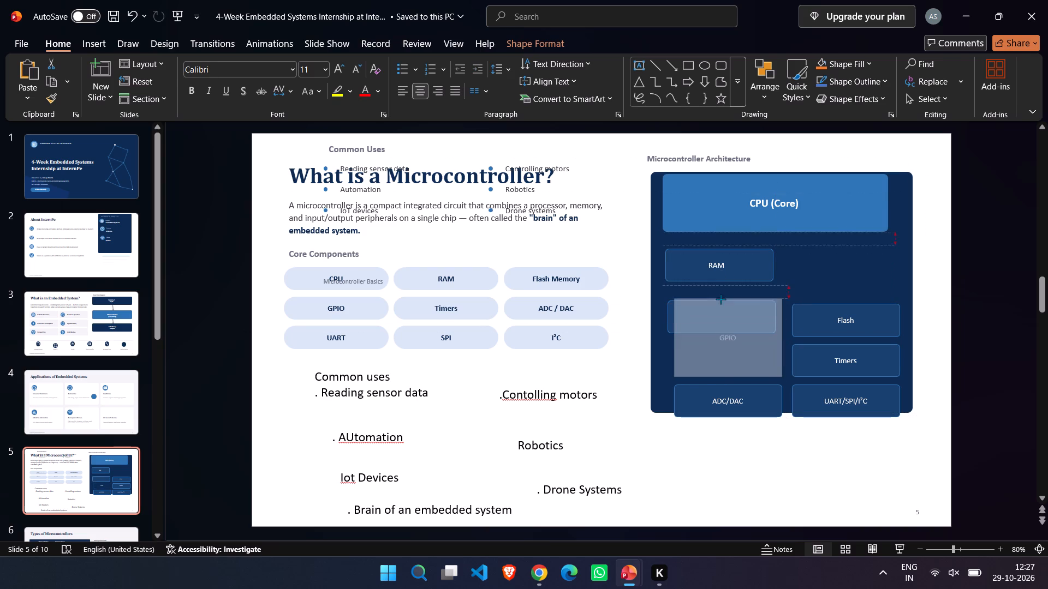
left_click_drag(720, 299, 718, 293)
left_click_drag(729, 375, 727, 347)
Nudge the GPIO text box left and up until its label is centred on the GPIO rectangle.
key("Left")
key("Left")
key("Left")
key("Left")
key("Left")
key("Left")
key("Left")
key("Left")
key("Left")
key("Left")
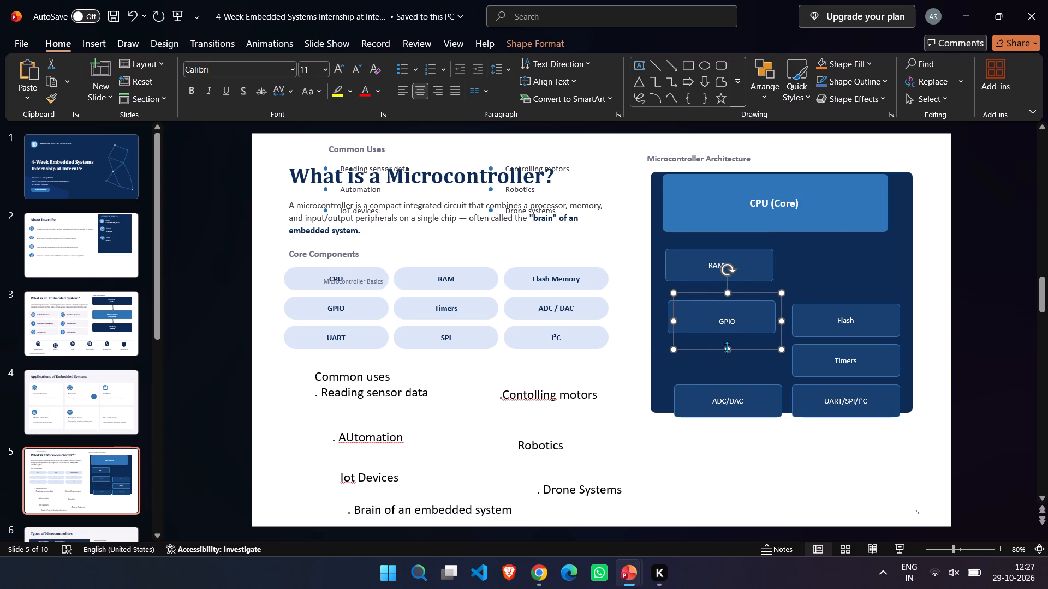
key("Up")
key("Up")
key("Up")
key("Up")
key("Up")
key("Up")
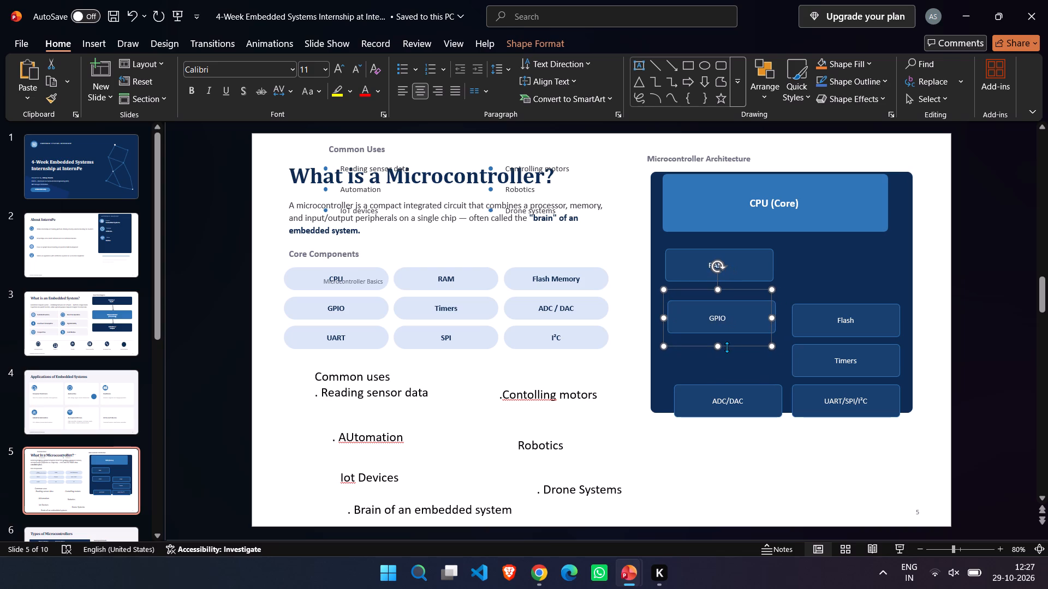
key("Up")
key("Up")
key("Right")
key("Right")
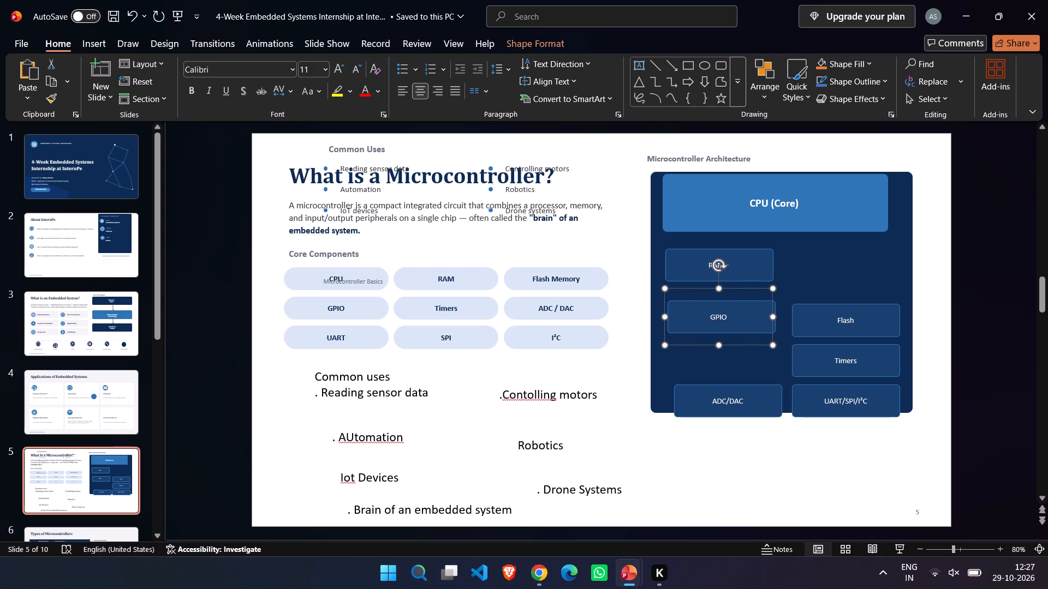
Move the ADC/DAC rectangle up to just below the GPIO rectangle in the architecture panel.
left_click(761, 397)
left_click_drag(761, 397, 761, 376)
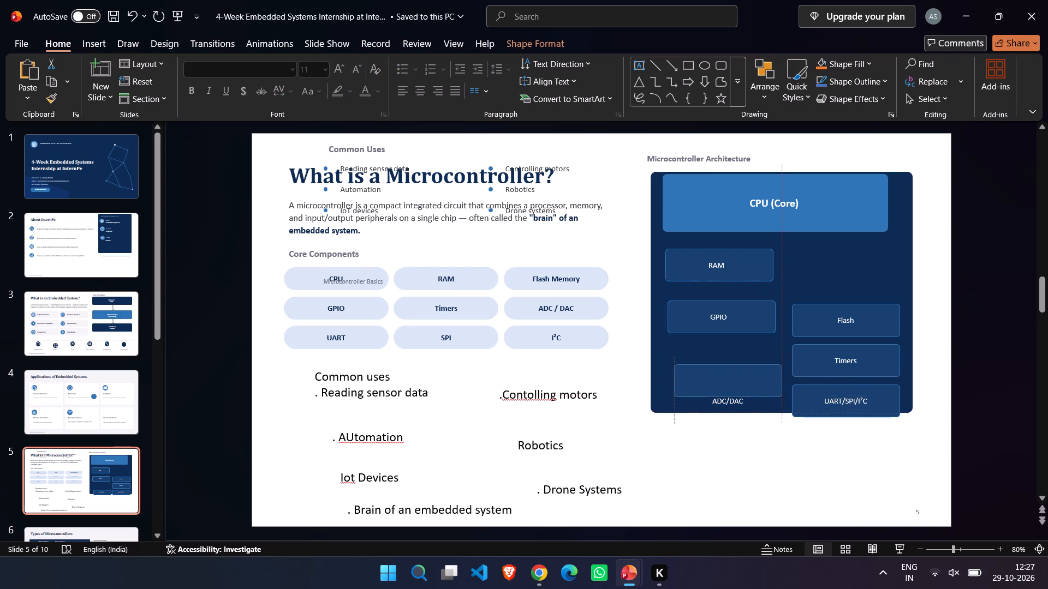
left_click_drag(761, 376, 755, 362)
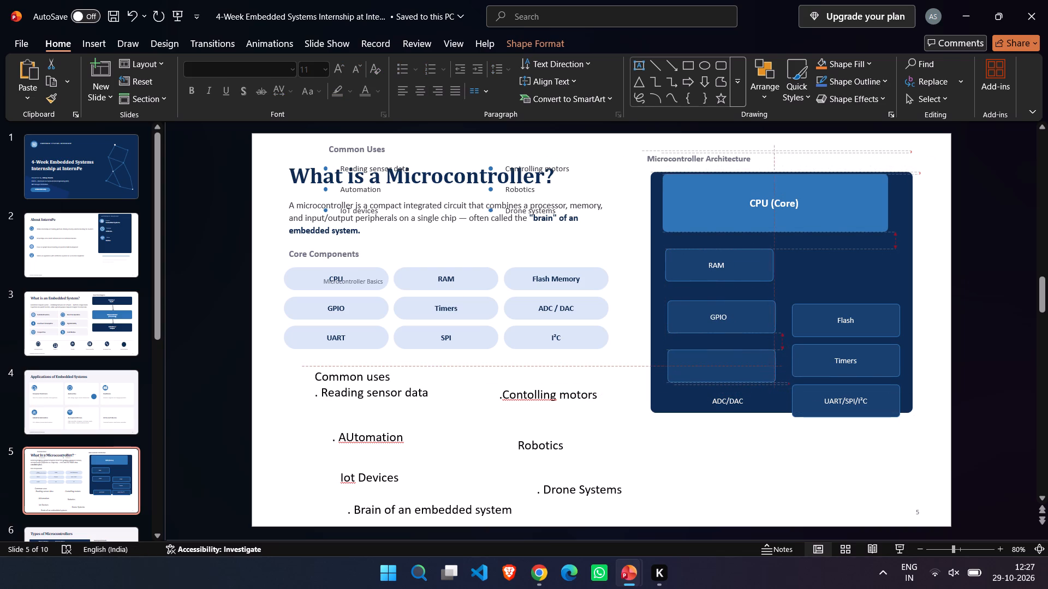
left_click_drag(755, 362, 753, 362)
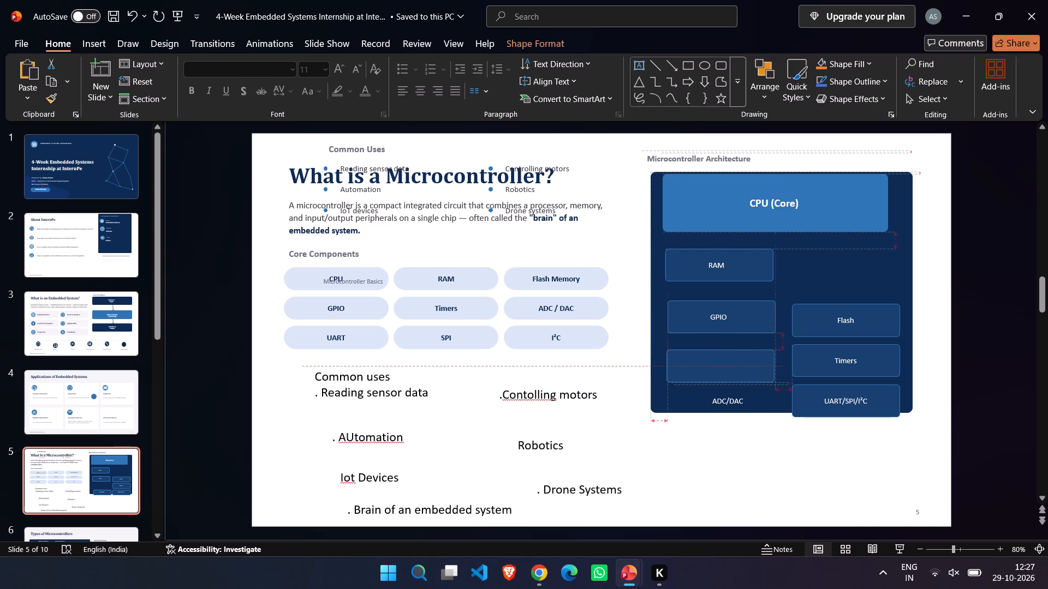
left_click_drag(753, 362, 754, 364)
Resize the ADC/DAC text box by raising its top and bottom edges so the label sits over the moved rectangle.
left_click(742, 400)
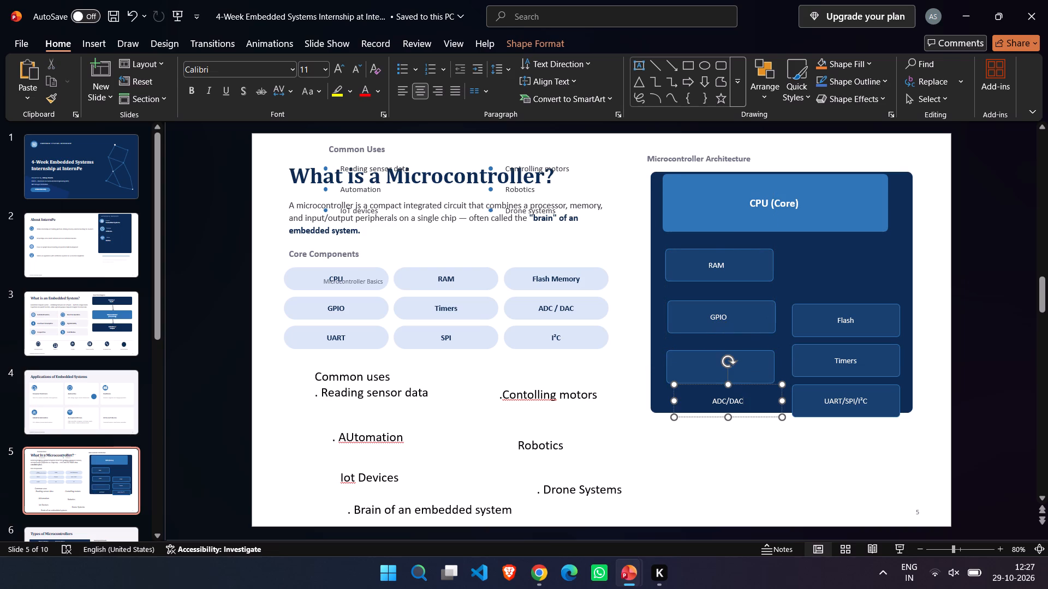
left_click_drag(729, 384, 712, 330)
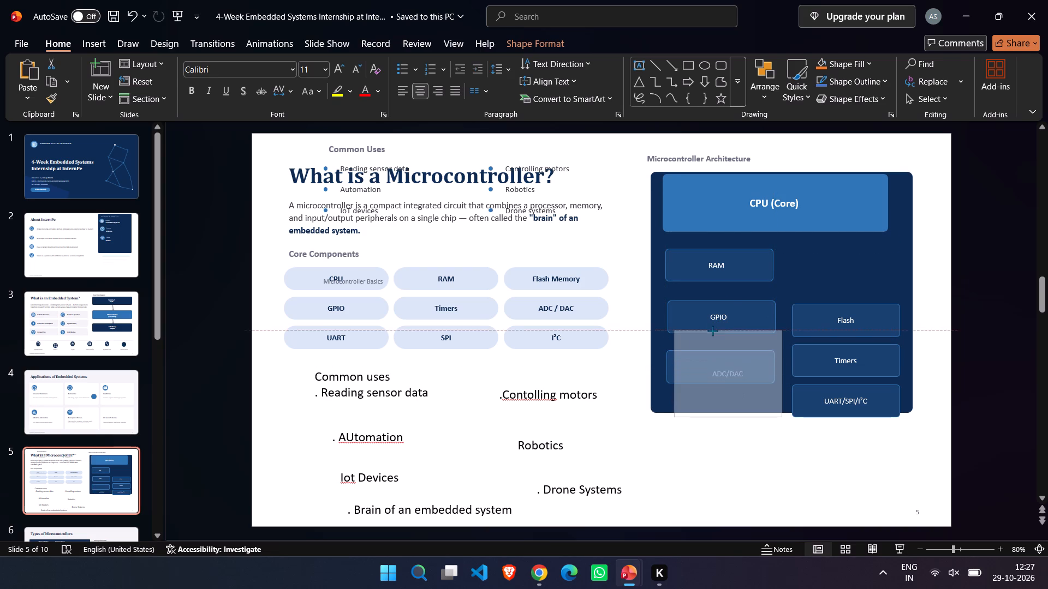
left_click_drag(712, 330, 712, 331)
left_click_drag(728, 417, 727, 394)
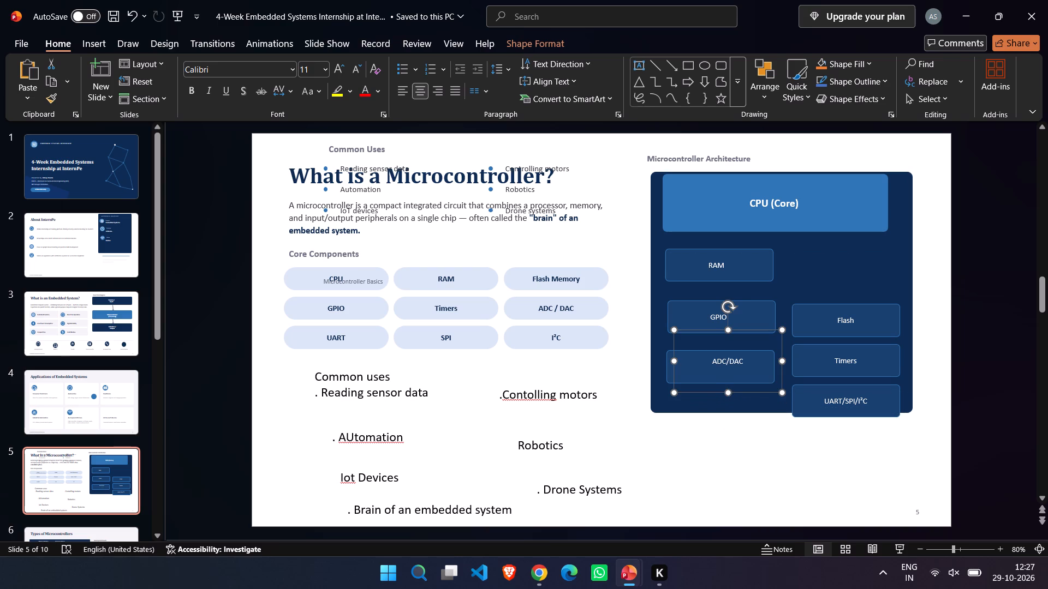
Shift the ADC/DAC rectangle slightly up and left, closer to the GPIO rectangle.
left_click_drag(747, 377, 747, 371)
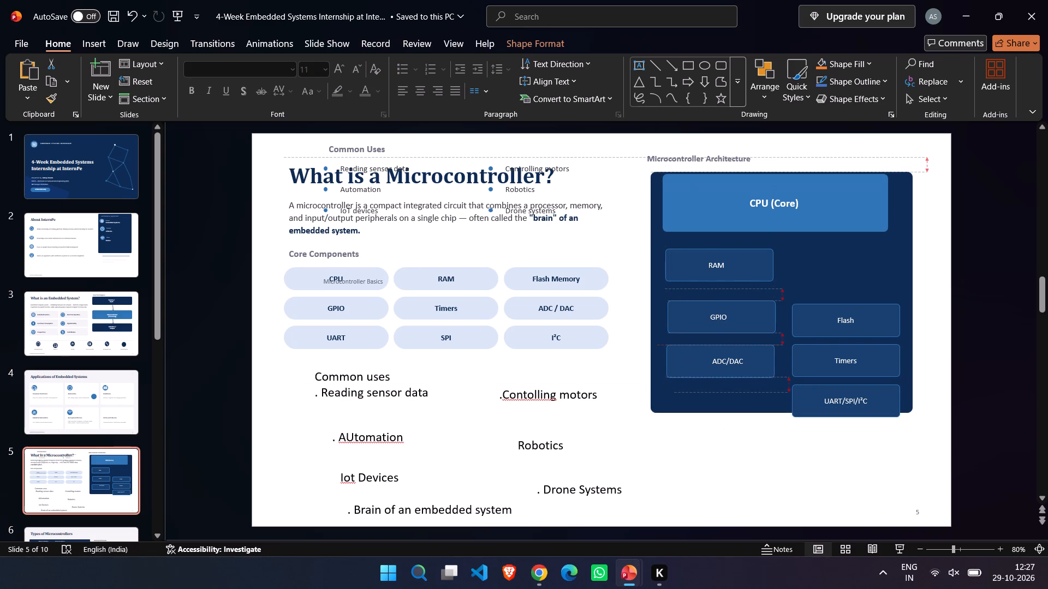
left_click_drag(747, 371, 742, 371)
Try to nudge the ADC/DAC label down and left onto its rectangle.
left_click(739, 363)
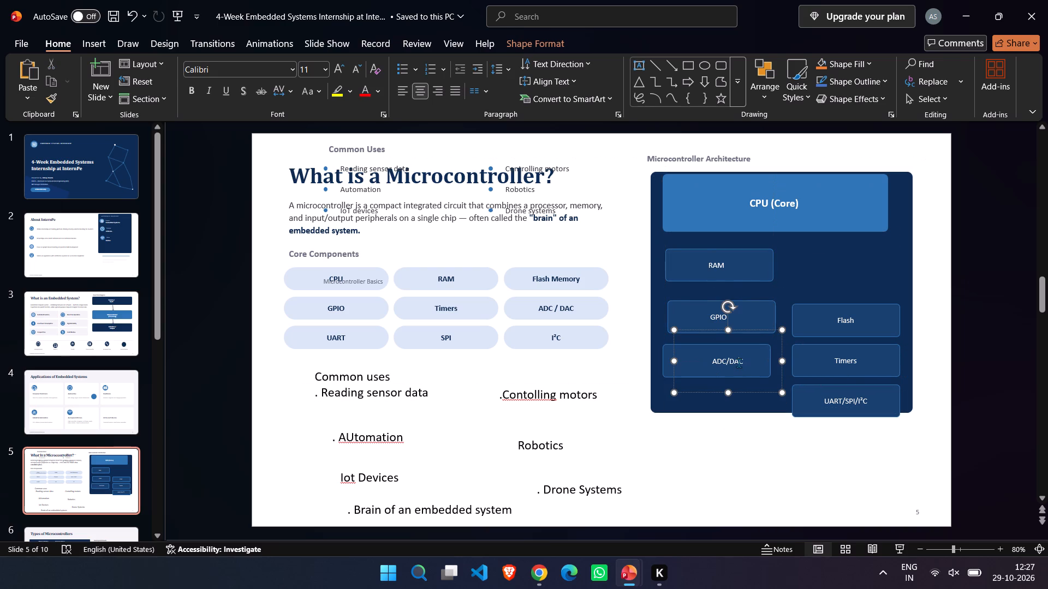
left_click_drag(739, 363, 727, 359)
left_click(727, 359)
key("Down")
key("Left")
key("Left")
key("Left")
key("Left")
Raise the ADC/DAC text box's bottom edge slightly and nudge the box left and down until its label is centred on the rectangle.
left_click(731, 393)
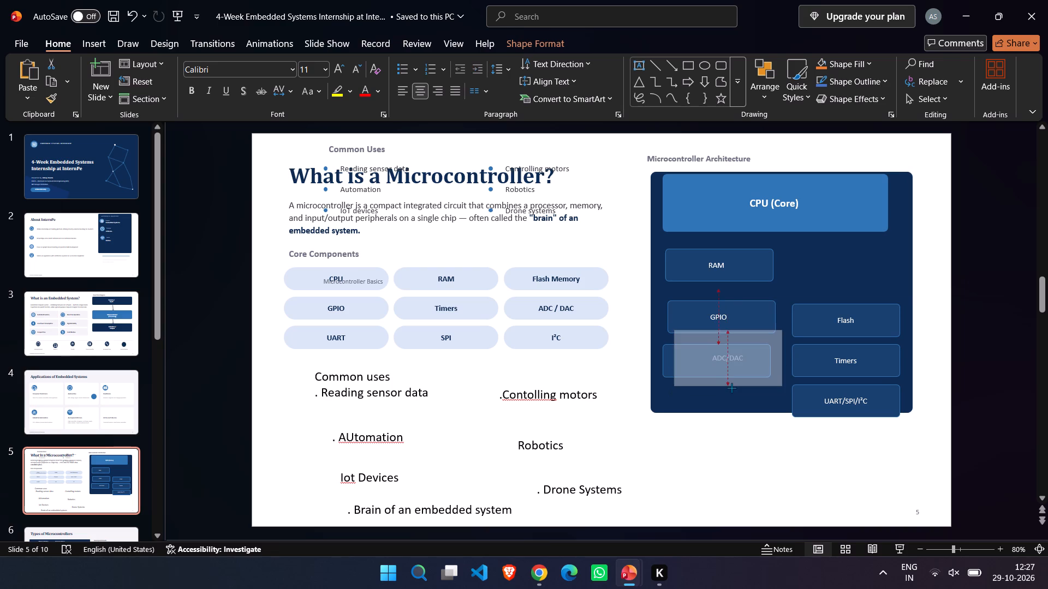
key("Left")
key("Left")
key("Left")
key("Left")
key("Left")
key("Left")
key("Left")
key("Left")
key("Left")
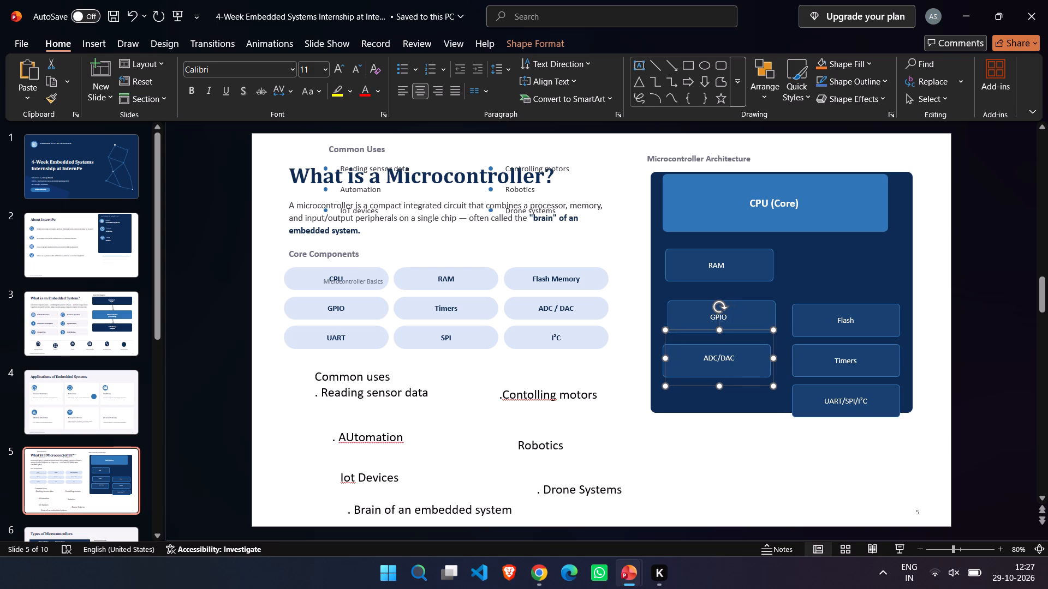
key("Down")
key("Down")
key("Down")
key("Down")
key("Down")
key("Down")
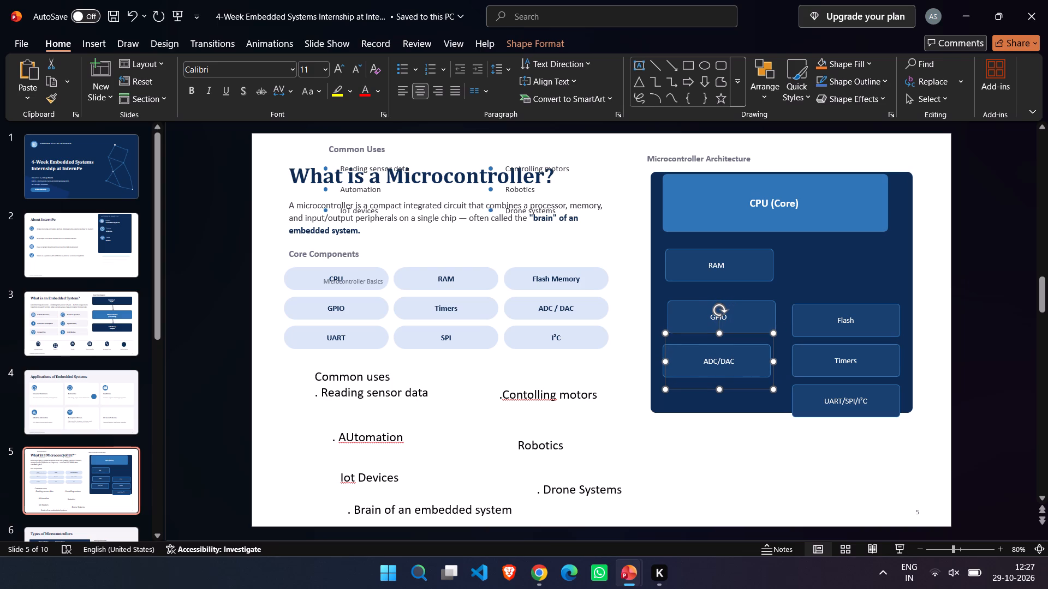
key("Left")
key("Left")
key("Up")
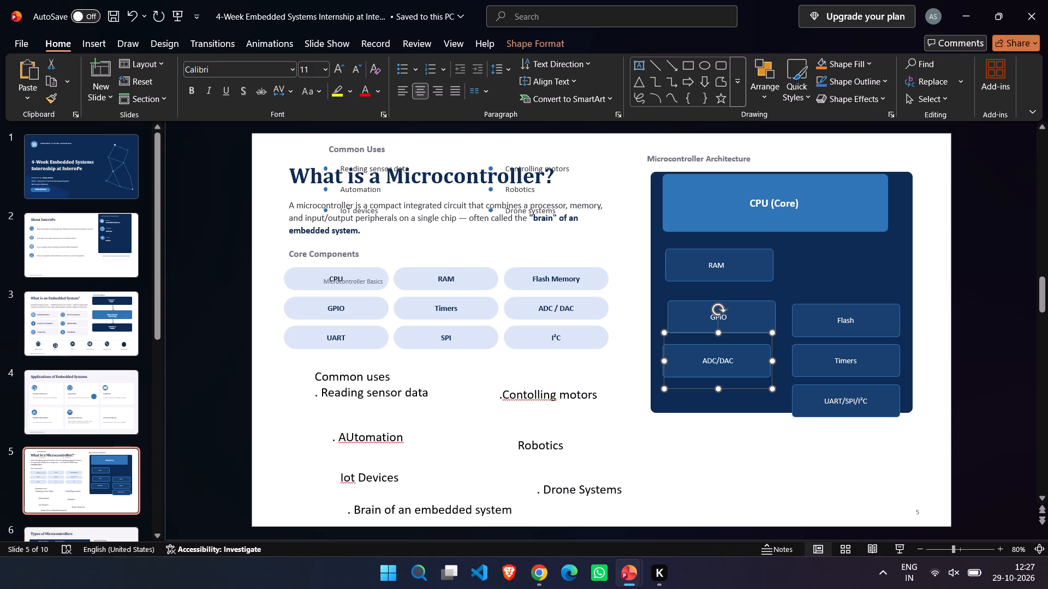
Move the Flash rectangle up beside the RAM rectangle, just below the CPU block.
left_click(807, 322)
left_click_drag(807, 322, 796, 272)
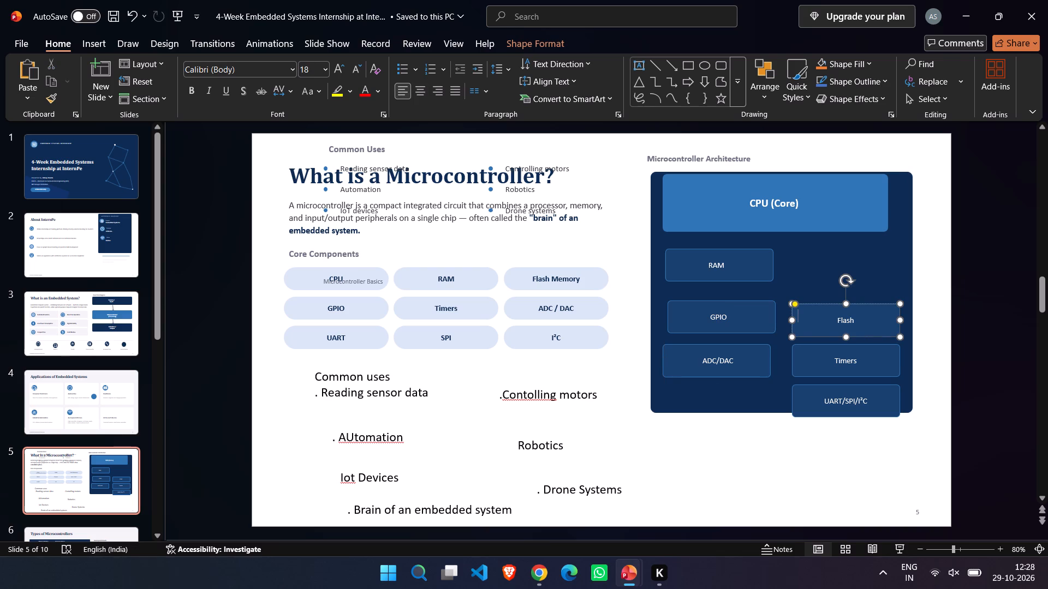
left_click_drag(826, 329, 821, 273)
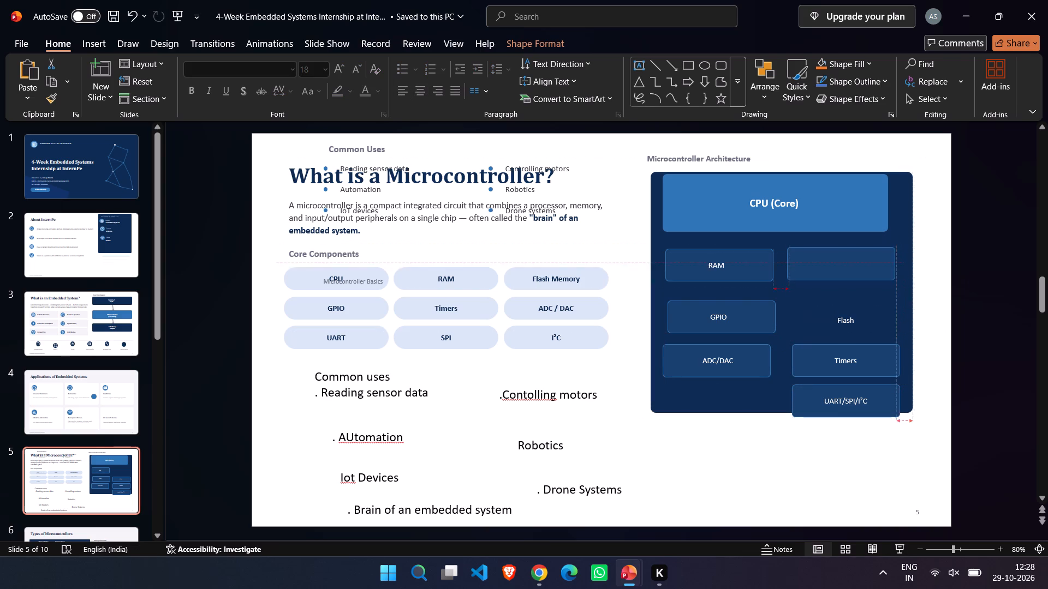
left_click_drag(821, 273, 819, 274)
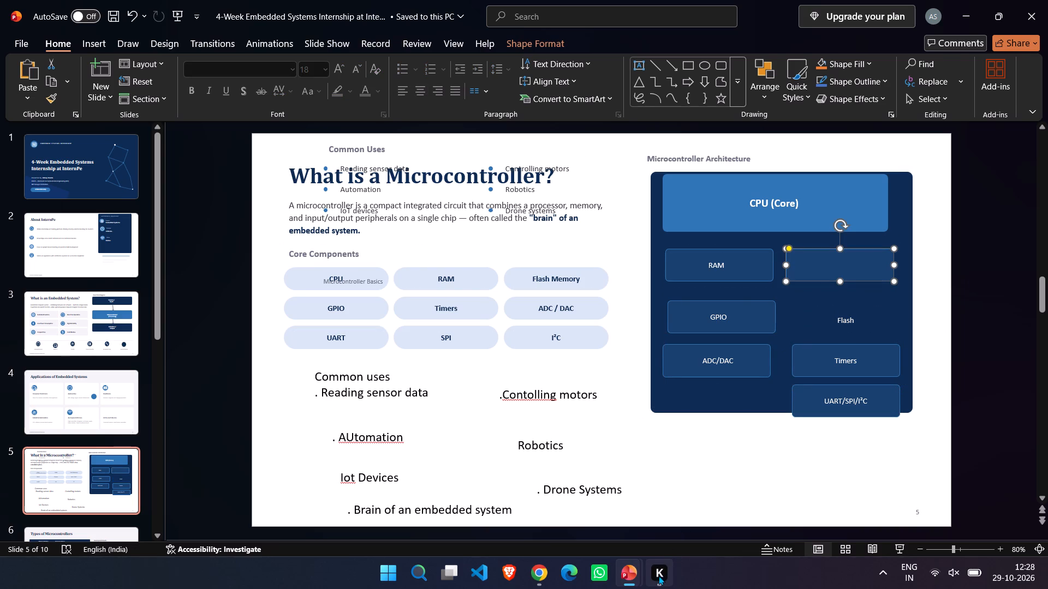